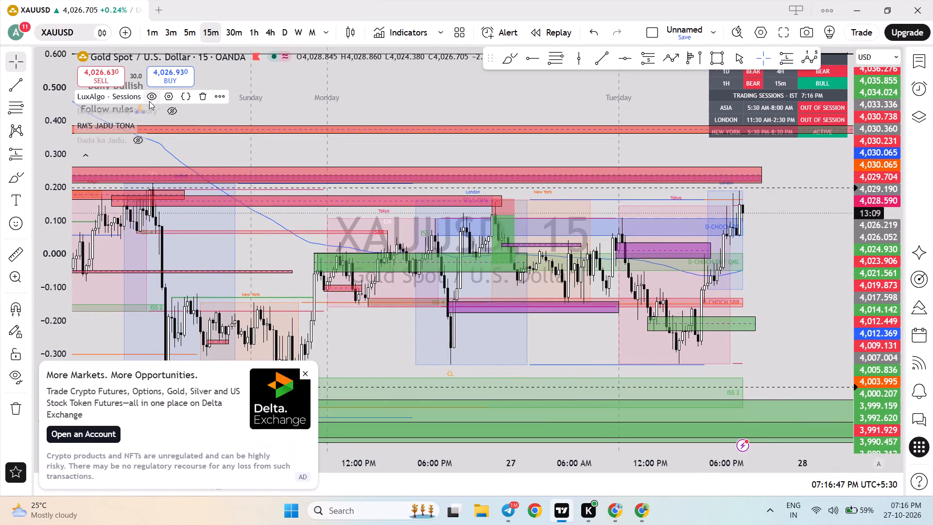
Hide the LuxAlgo Sessions indicator on the XAUUSD 15-minute chart.
left_click(154, 96)
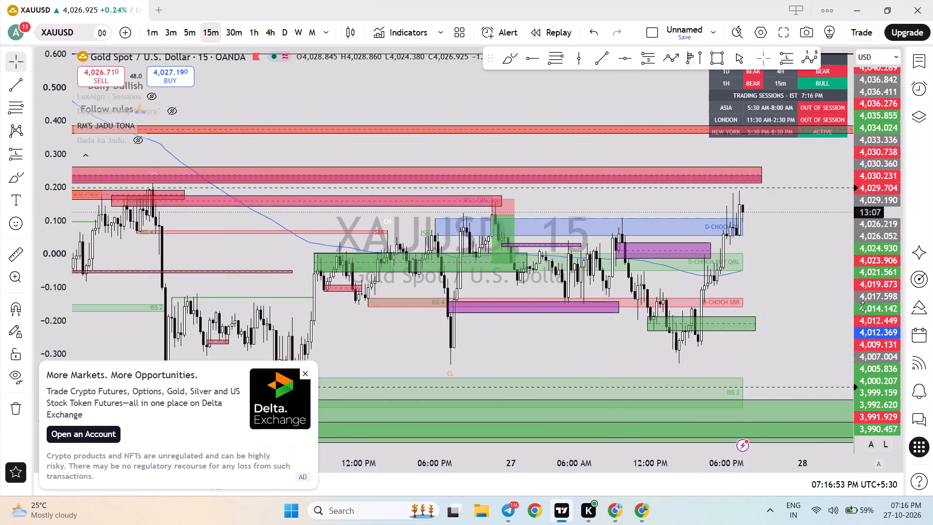
Close the advertisement and extend the green zone starting Mon 26 Oct 08:30 AM forward to Tue 27 Oct 08:30 PM.
left_click_drag(864, 306, 859, 245)
left_click_drag(805, 269, 797, 282)
scroll(751, 272, "up", 2)
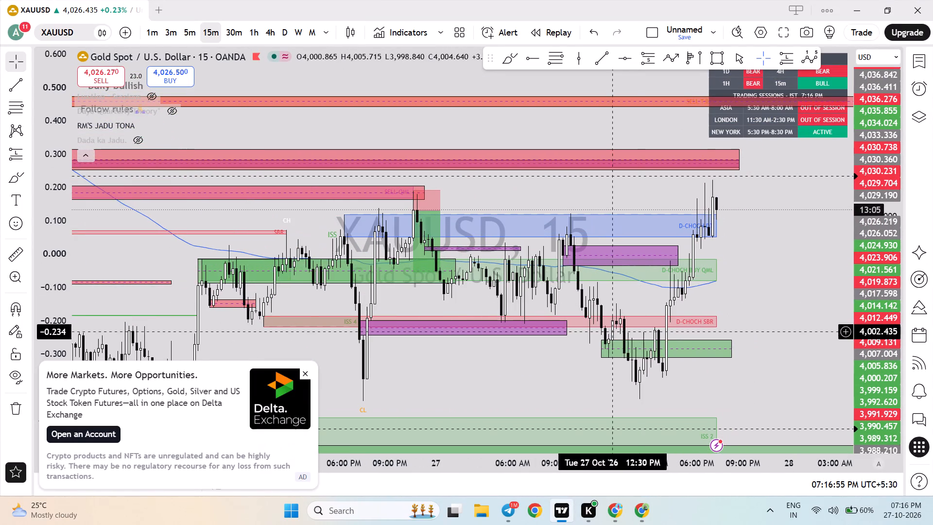
left_click(306, 372)
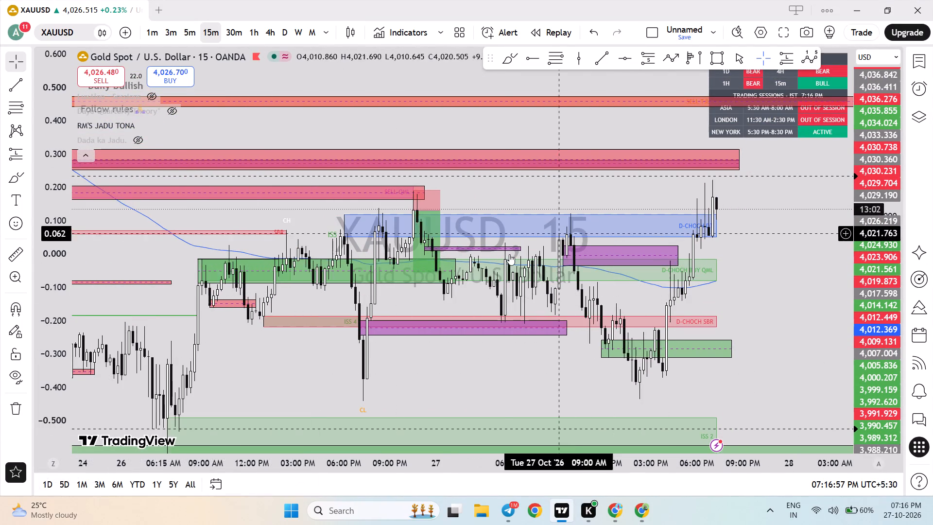
left_click_drag(456, 271, 711, 262)
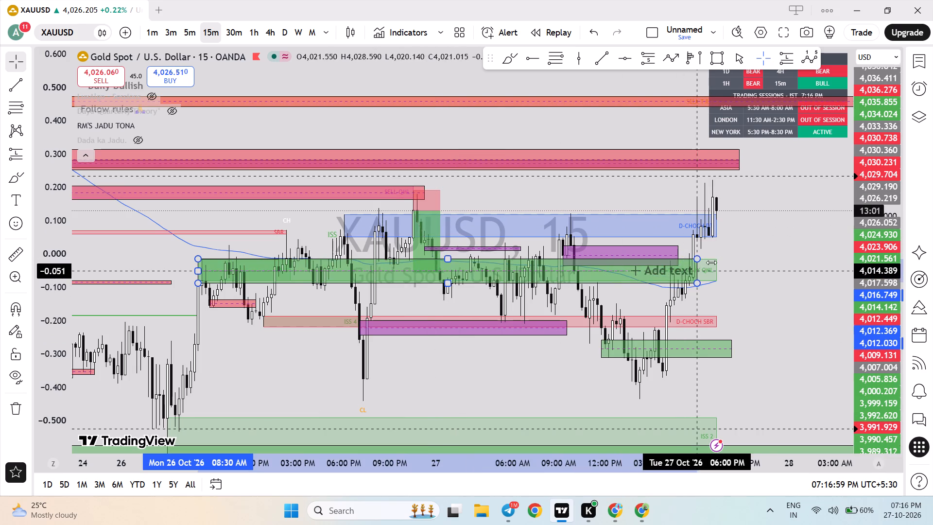
left_click_drag(711, 262, 737, 260)
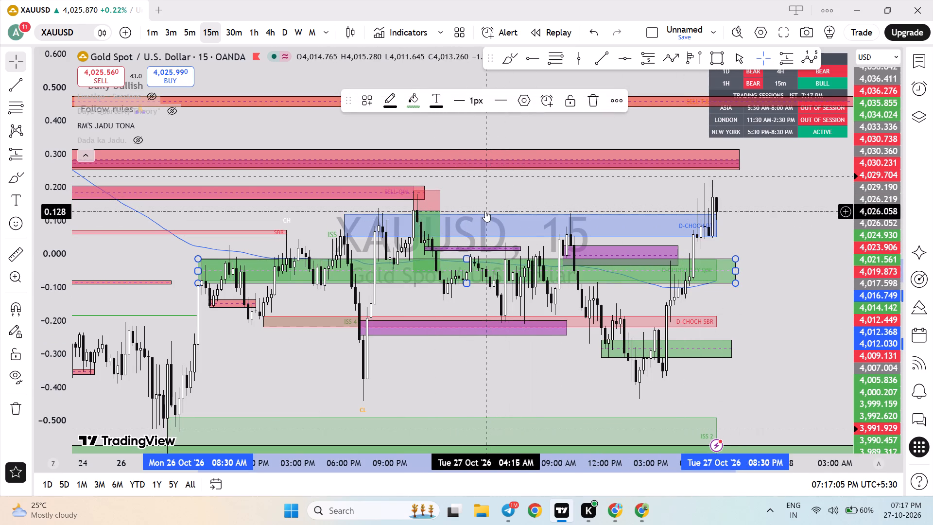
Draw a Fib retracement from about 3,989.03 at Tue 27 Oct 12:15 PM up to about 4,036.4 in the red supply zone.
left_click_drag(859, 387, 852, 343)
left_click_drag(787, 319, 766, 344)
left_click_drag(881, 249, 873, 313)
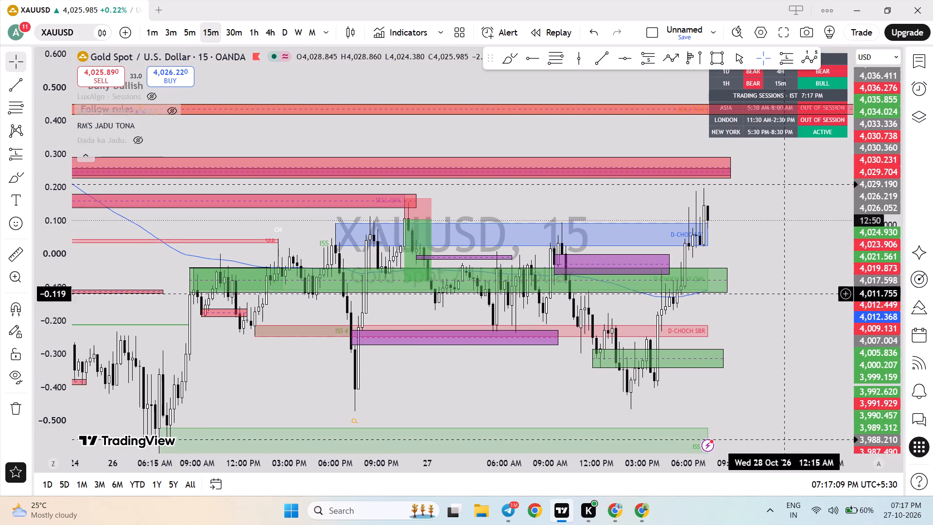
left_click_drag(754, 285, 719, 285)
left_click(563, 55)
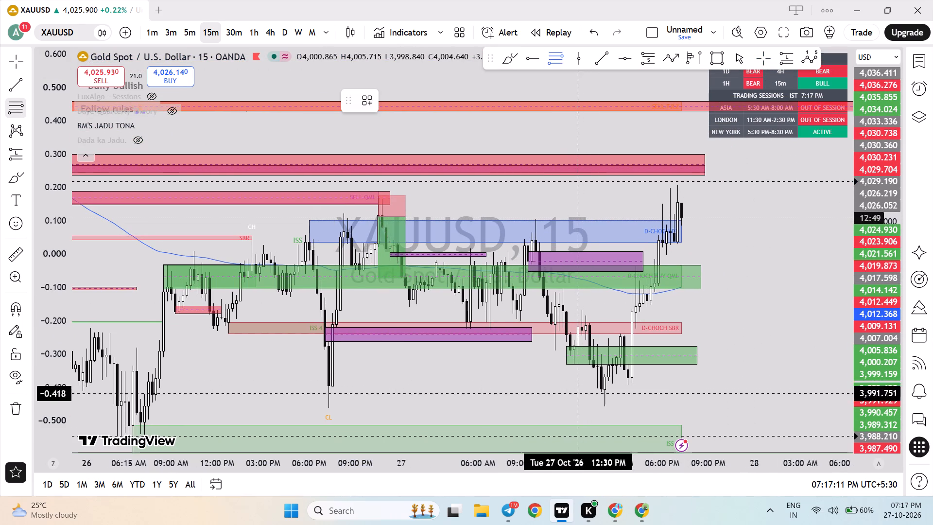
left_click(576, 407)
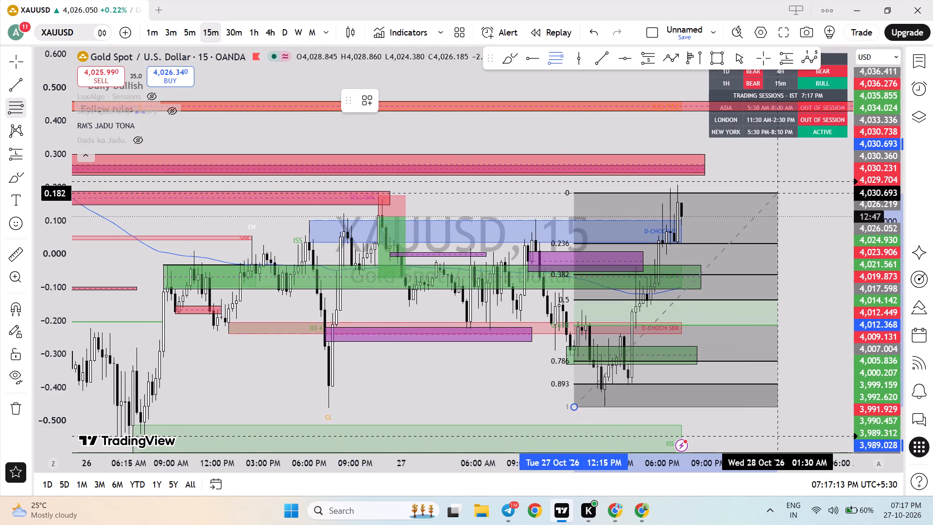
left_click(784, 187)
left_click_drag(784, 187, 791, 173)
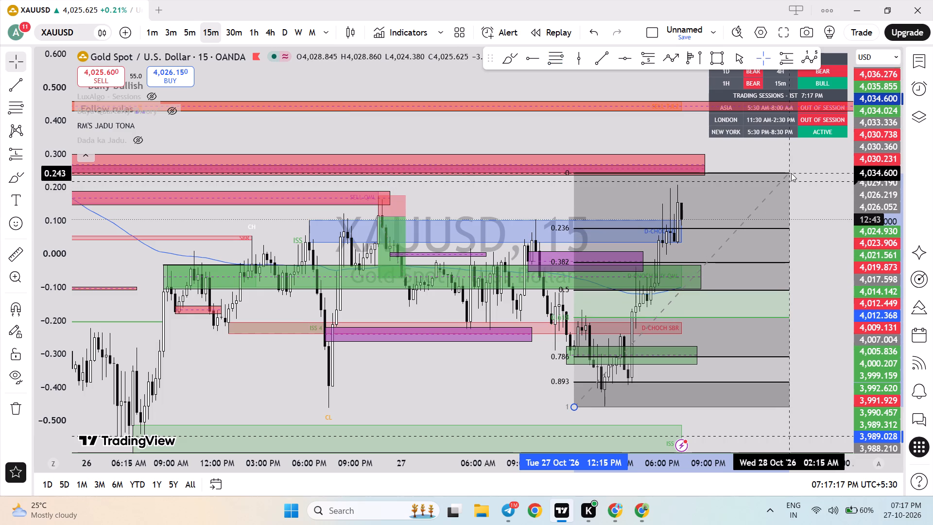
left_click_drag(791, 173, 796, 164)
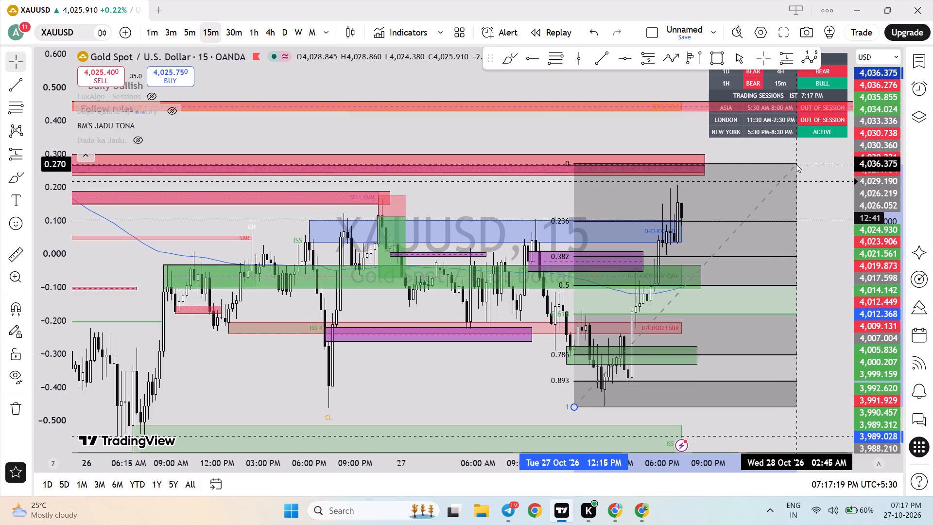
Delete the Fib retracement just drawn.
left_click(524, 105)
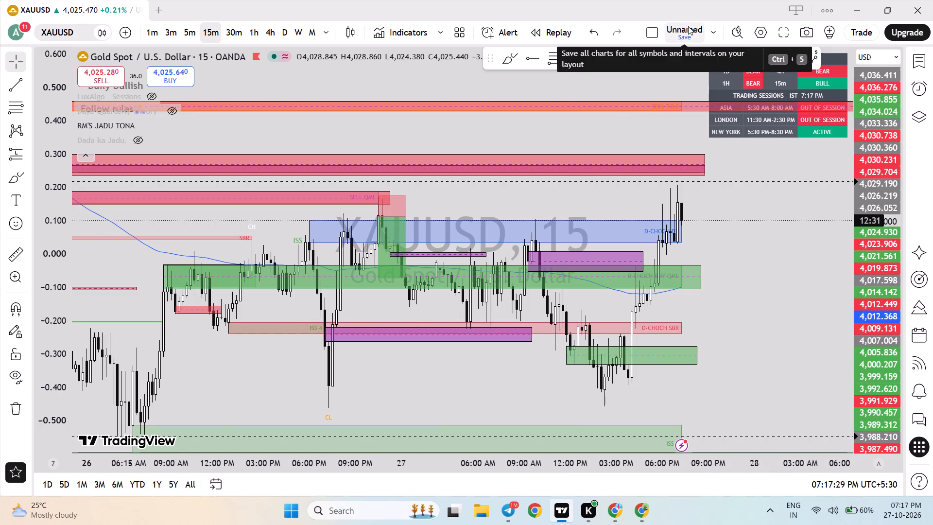
Draw a Fib retracement from about 3,993.42 at Tue 27 Oct 03:15 PM up to about 4,036 in the red supply zone.
left_click_drag(863, 203, 871, 230)
left_click_drag(811, 284, 802, 256)
left_click_drag(892, 287, 887, 267)
scroll(826, 264, "up", 2)
left_click_drag(867, 192, 873, 276)
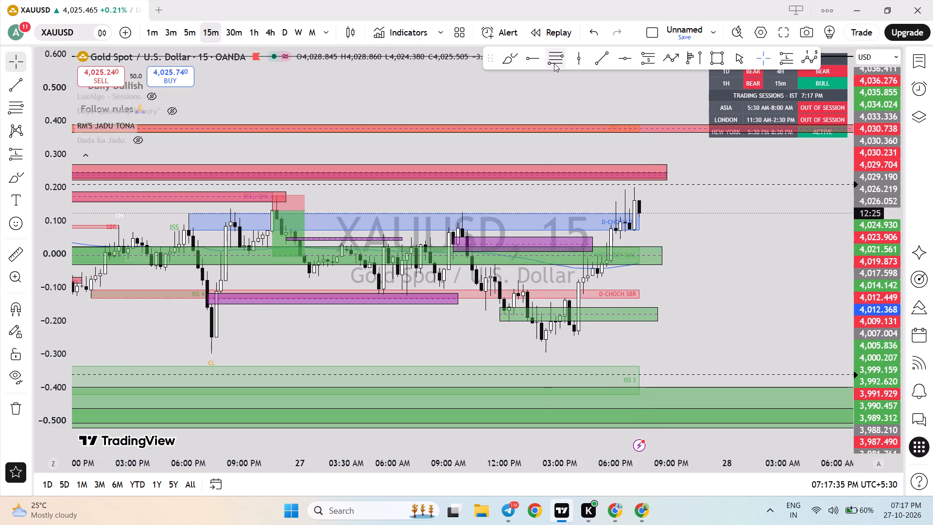
left_click(554, 63)
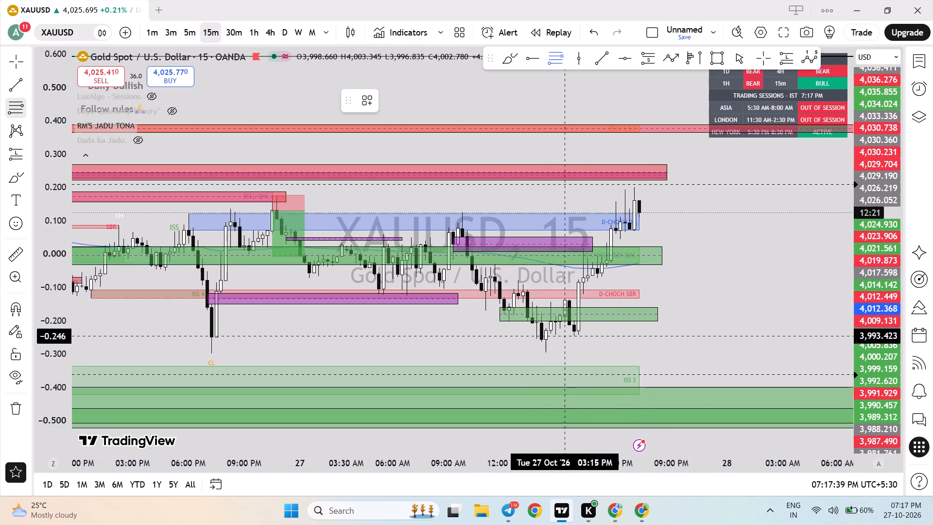
left_click(563, 335)
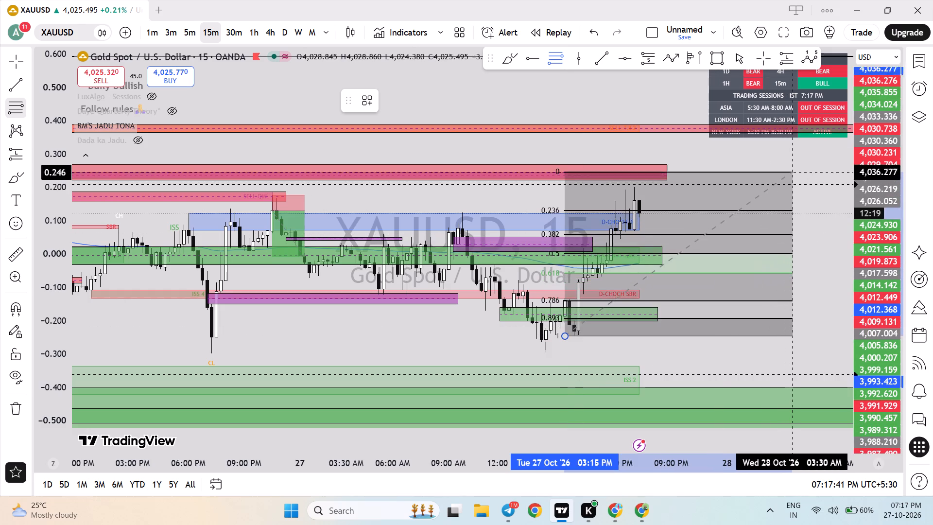
left_click(790, 173)
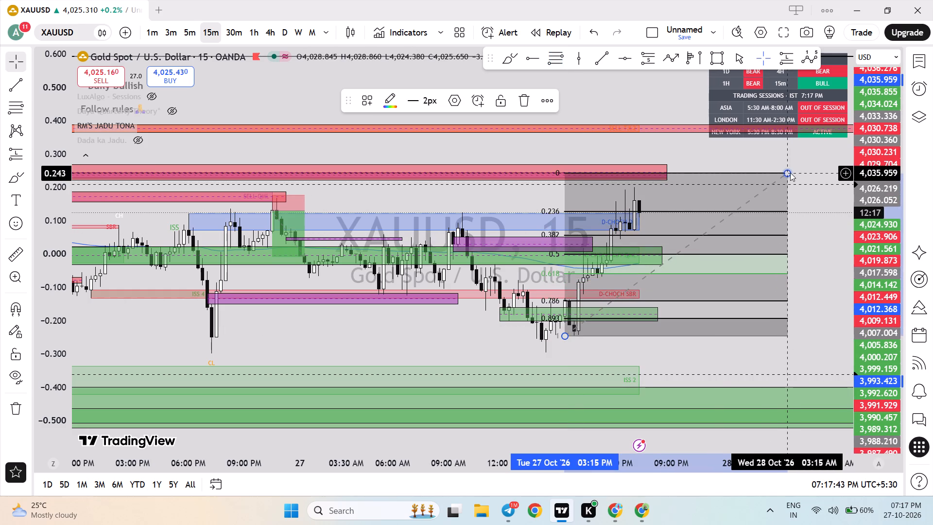
left_click_drag(789, 171, 803, 184)
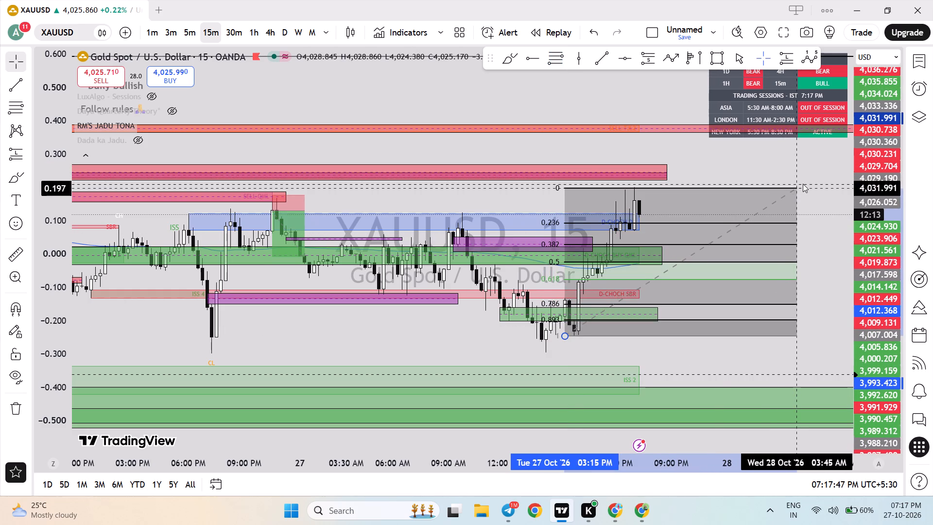
left_click_drag(803, 184, 838, 186)
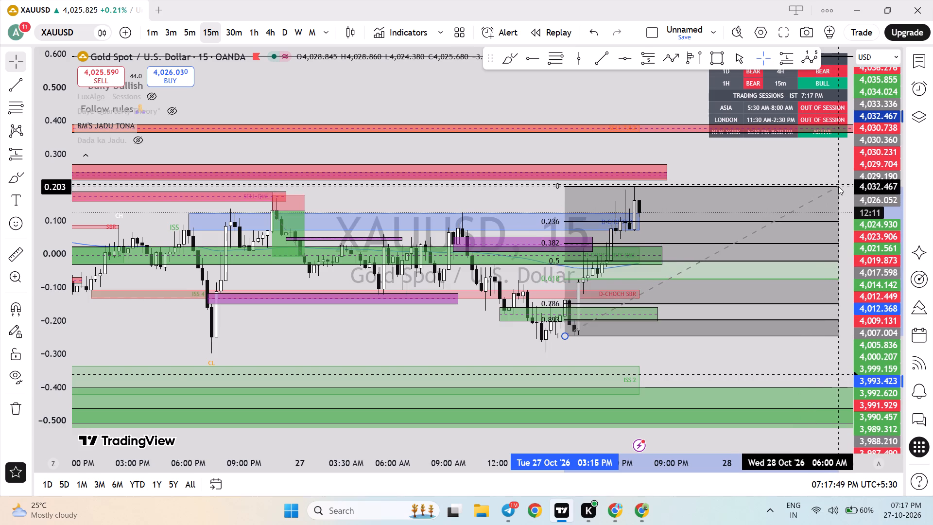
left_click_drag(838, 186, 793, 172)
left_click(821, 247)
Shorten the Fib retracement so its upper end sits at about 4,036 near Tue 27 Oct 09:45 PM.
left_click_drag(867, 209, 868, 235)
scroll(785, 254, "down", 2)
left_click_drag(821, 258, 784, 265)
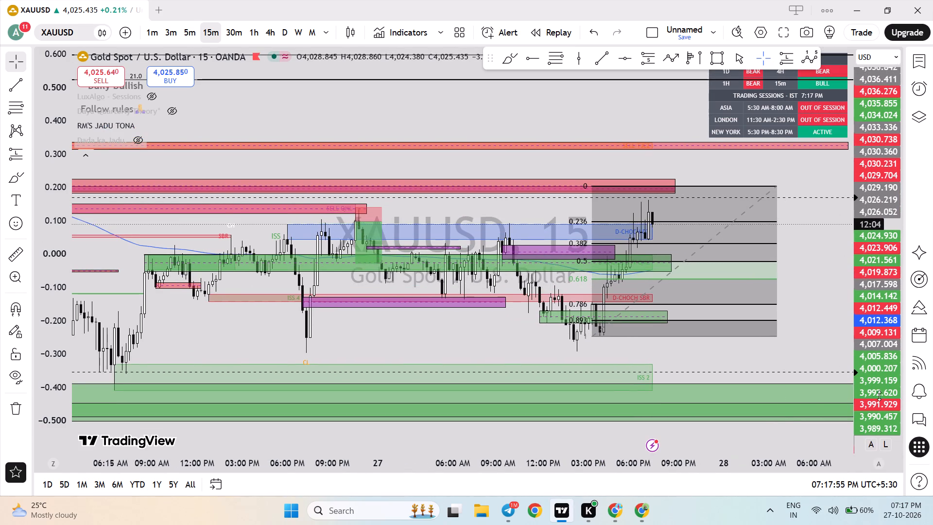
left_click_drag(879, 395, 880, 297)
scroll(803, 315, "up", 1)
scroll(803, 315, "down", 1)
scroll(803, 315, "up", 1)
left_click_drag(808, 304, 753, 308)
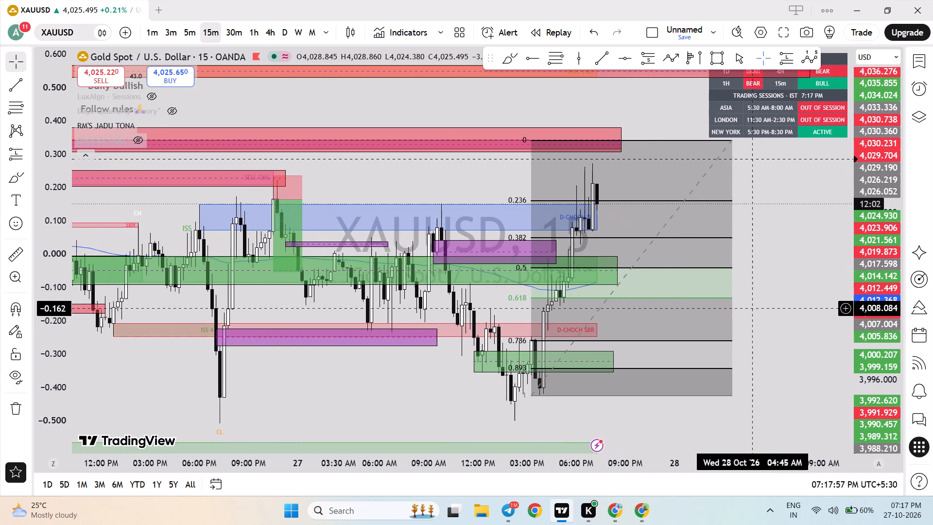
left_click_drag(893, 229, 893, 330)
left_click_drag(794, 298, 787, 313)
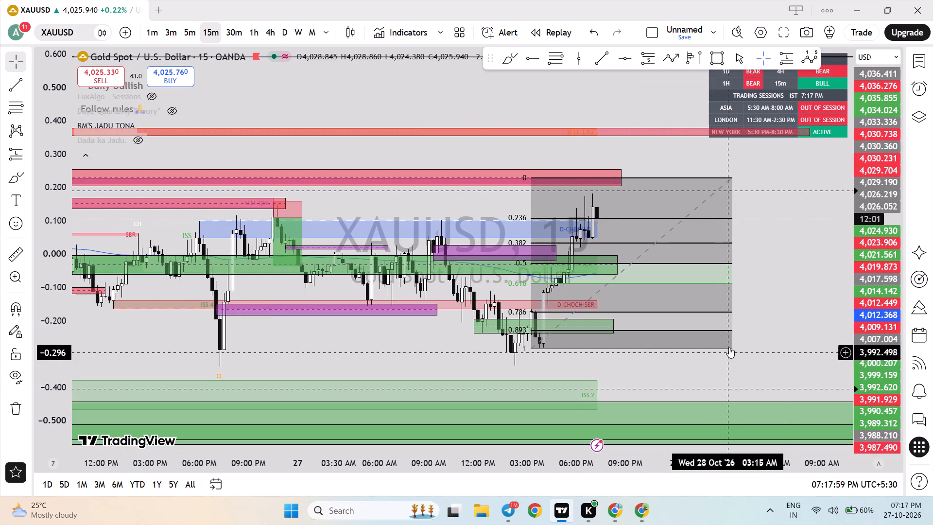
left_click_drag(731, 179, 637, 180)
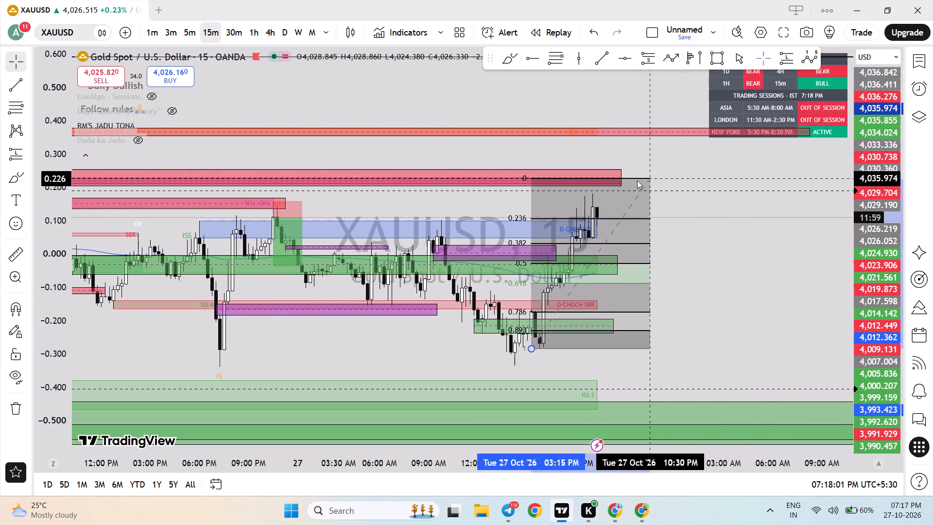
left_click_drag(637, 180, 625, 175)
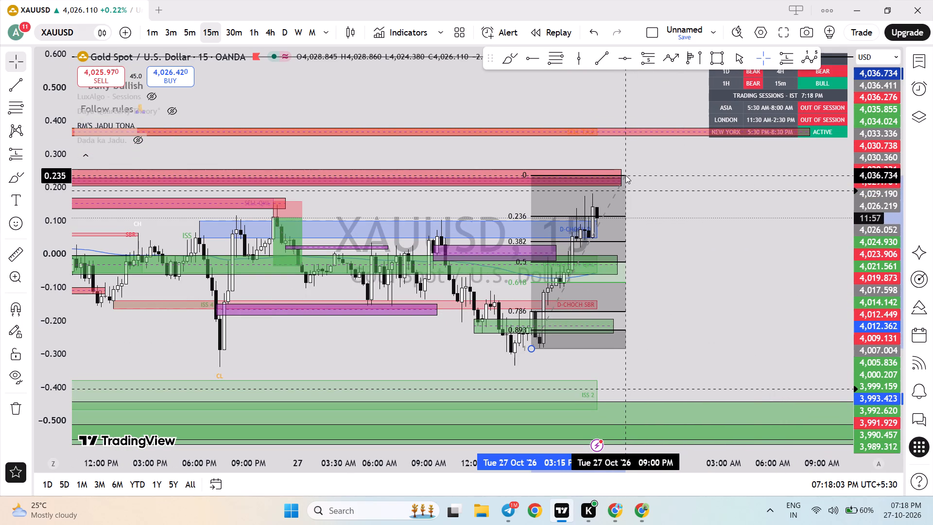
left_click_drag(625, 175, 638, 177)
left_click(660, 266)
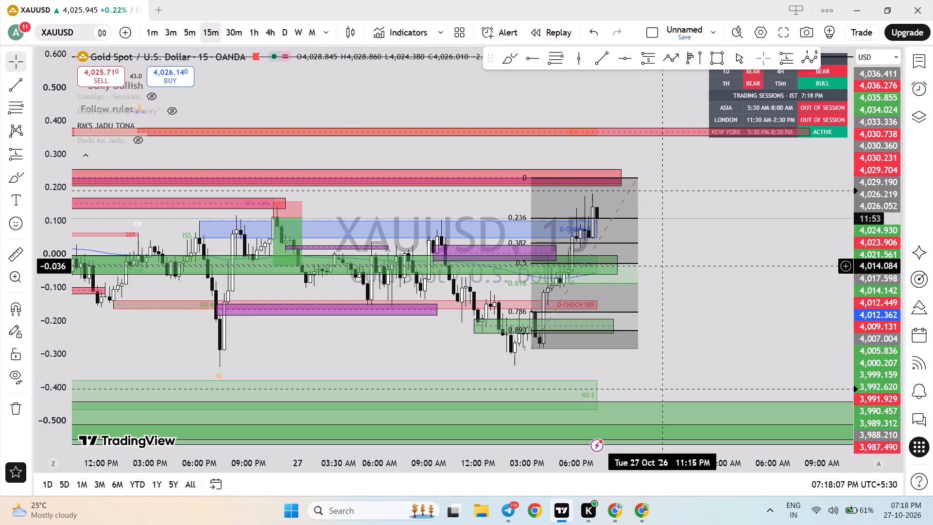
Examine the recent price action against the Fib retracement levels and the marked supply and demand zones.
left_click_drag(881, 403, 874, 252)
left_click_drag(788, 357, 798, 159)
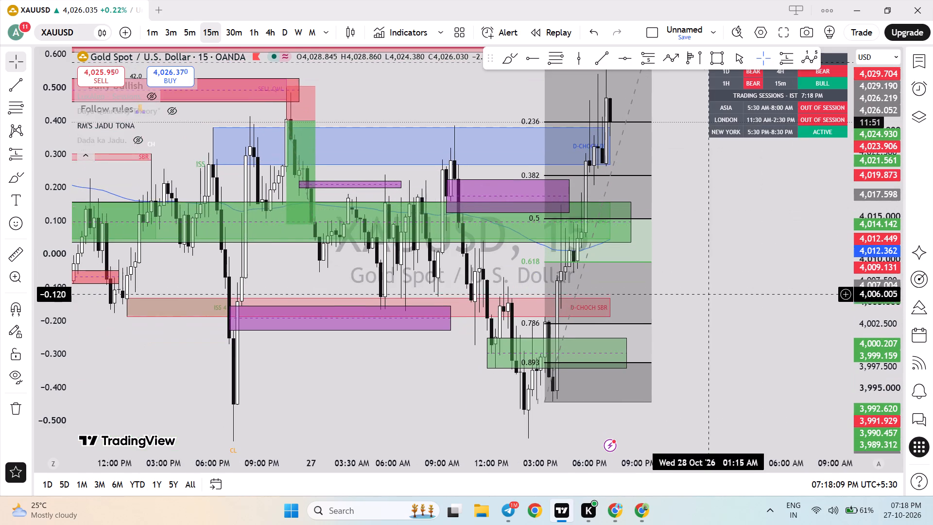
scroll(711, 297, "up", 3)
left_click_drag(858, 250, 840, 415)
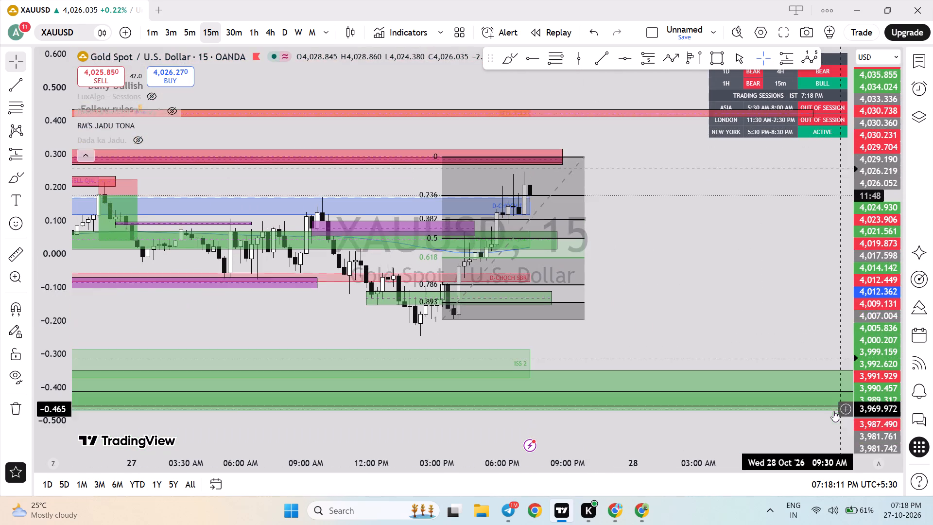
left_click_drag(689, 271, 706, 340)
left_click_drag(881, 360, 874, 281)
left_click_drag(731, 331, 778, 304)
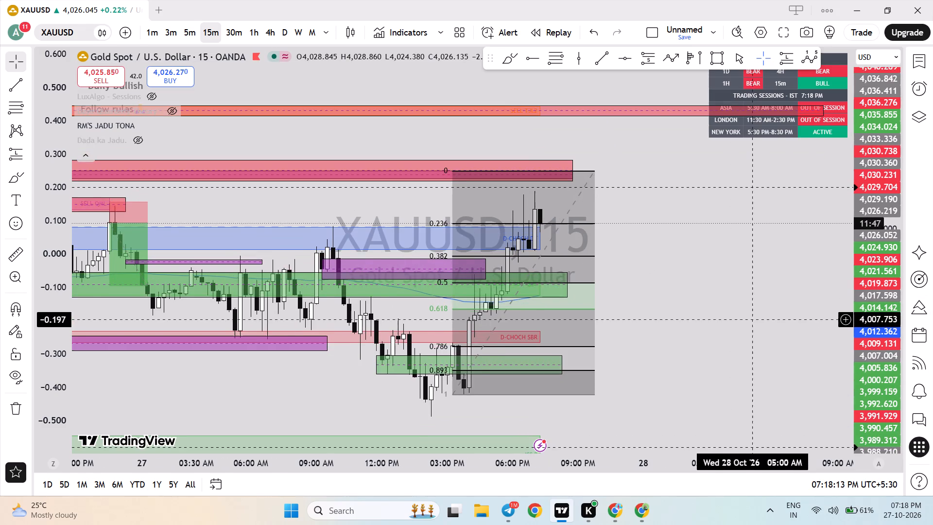
left_click_drag(778, 304, 779, 303)
scroll(682, 294, "down", 2)
left_click_drag(878, 250, 877, 257)
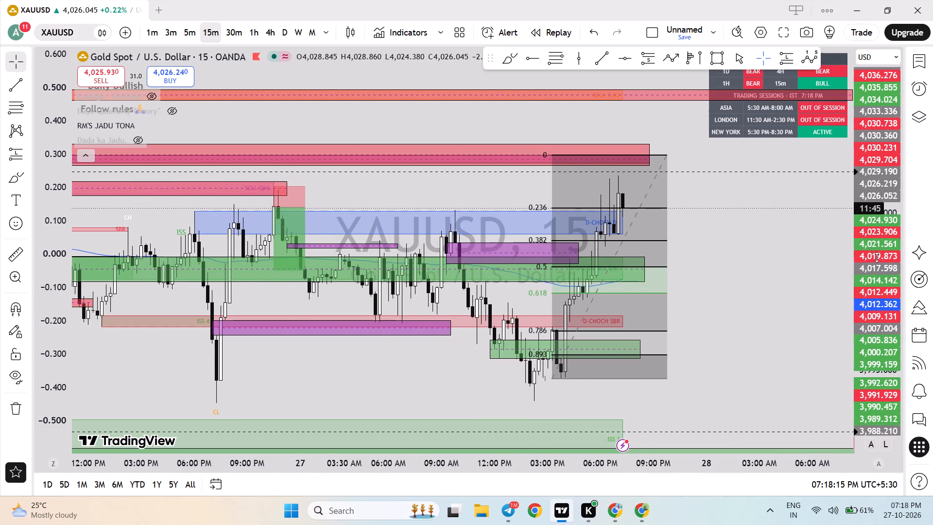
left_click_drag(877, 257, 873, 282)
scroll(632, 307, "down", 2)
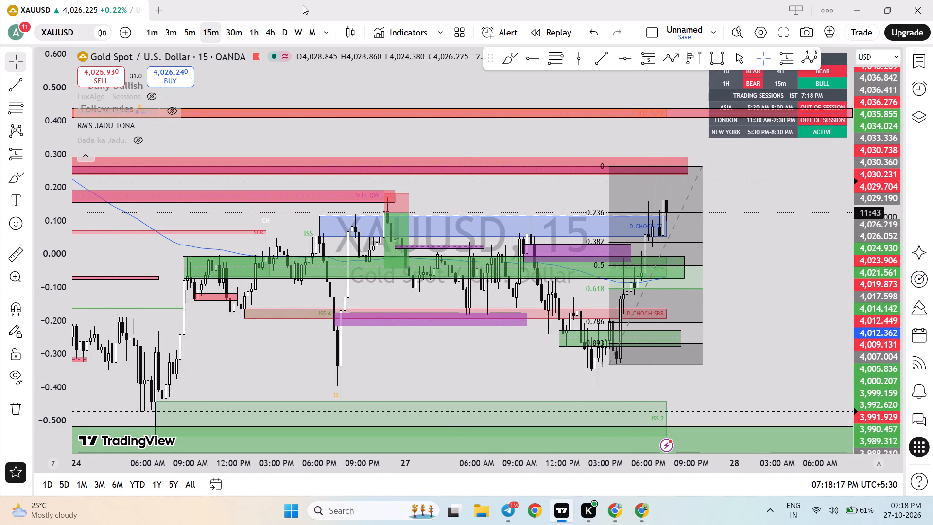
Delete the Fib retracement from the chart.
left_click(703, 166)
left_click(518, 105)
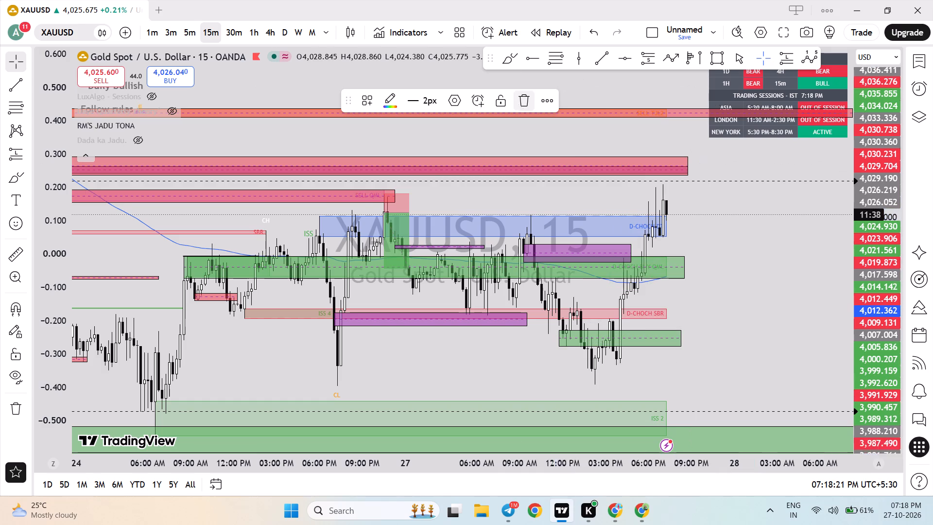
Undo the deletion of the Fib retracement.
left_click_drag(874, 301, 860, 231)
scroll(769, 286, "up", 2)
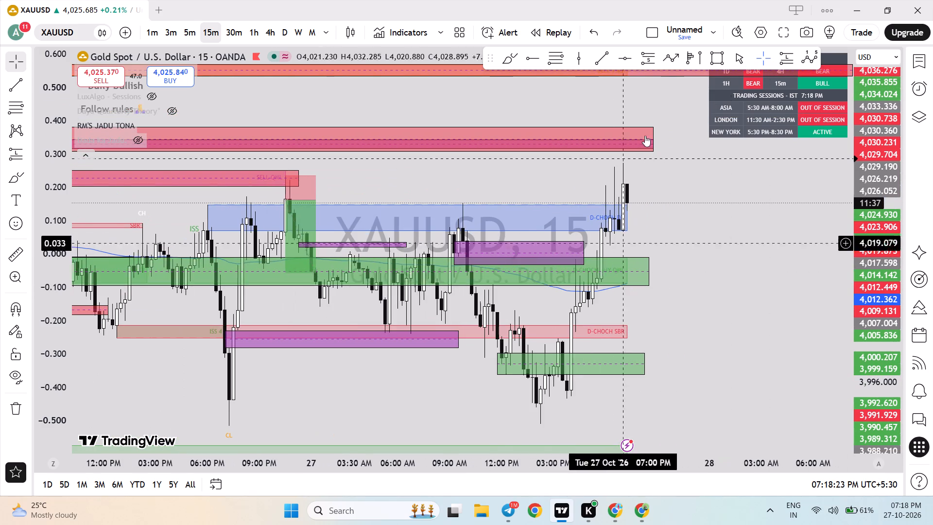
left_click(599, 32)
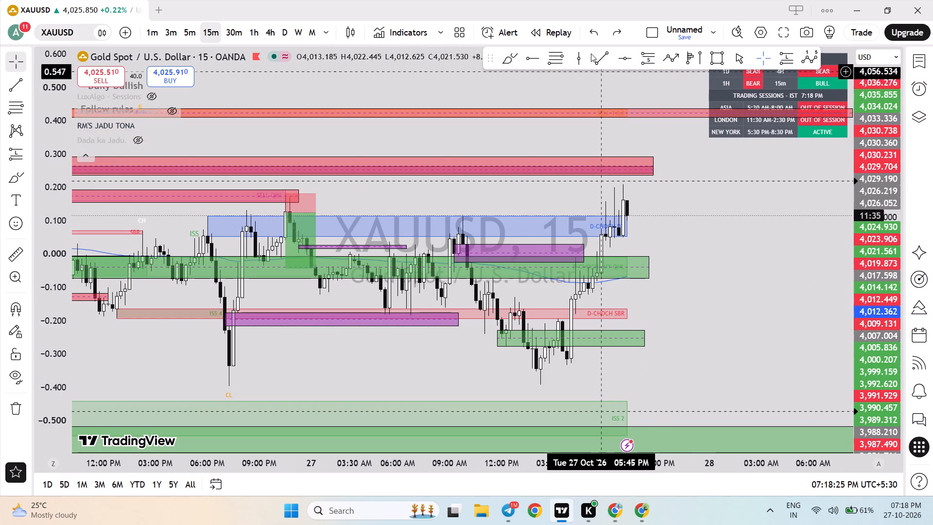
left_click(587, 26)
Move the Fib retracement's upper end down to the latest swing high and slightly later in time.
left_click_drag(670, 168, 685, 175)
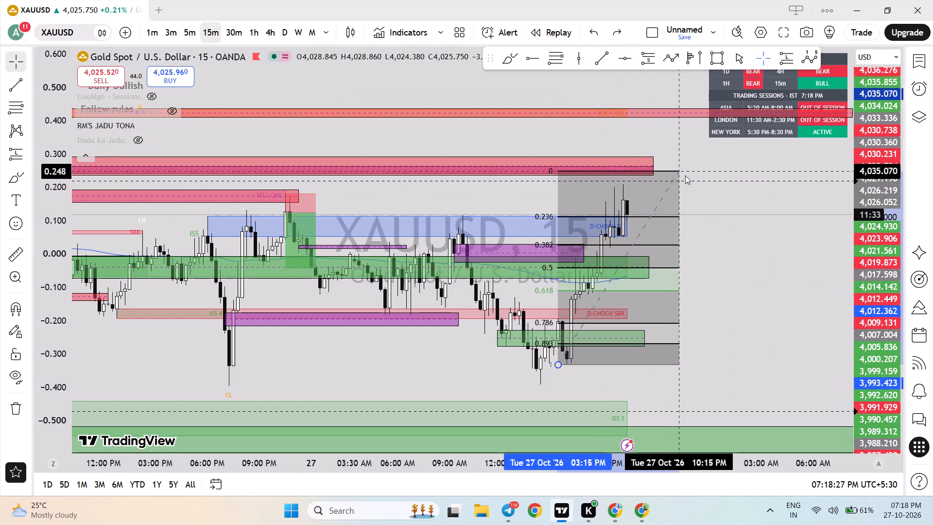
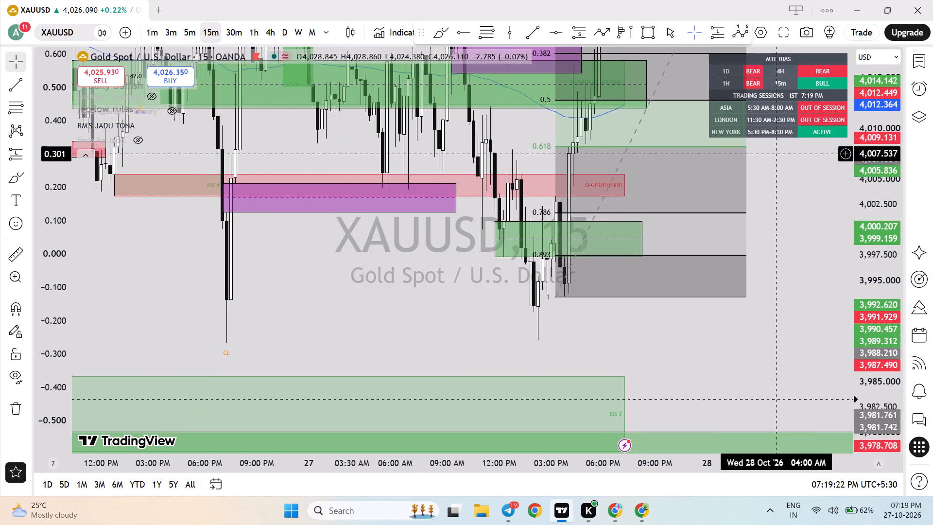
Fine-tune the Fib retracement's lower end at the latest swing low, to about 3,993.37 at 3:00 PM on 27 October.
left_click_drag(871, 359, 869, 162)
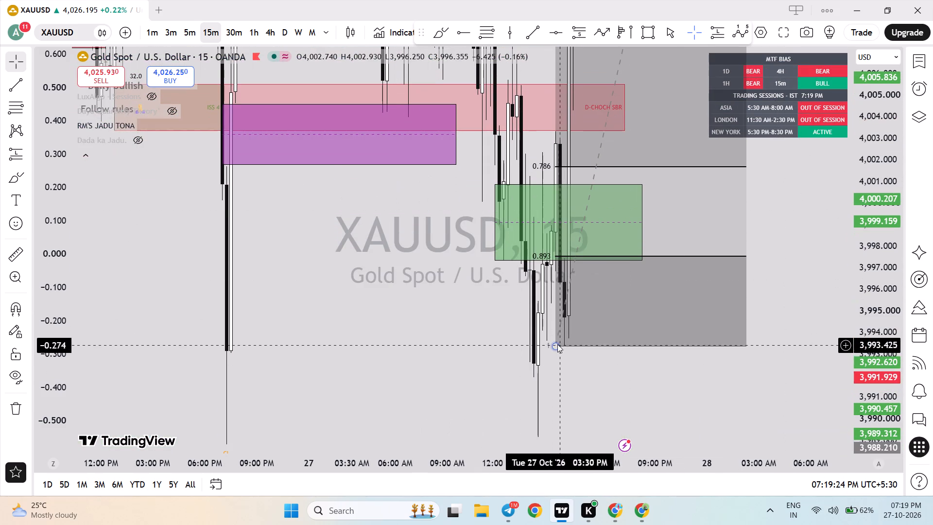
left_click(556, 344)
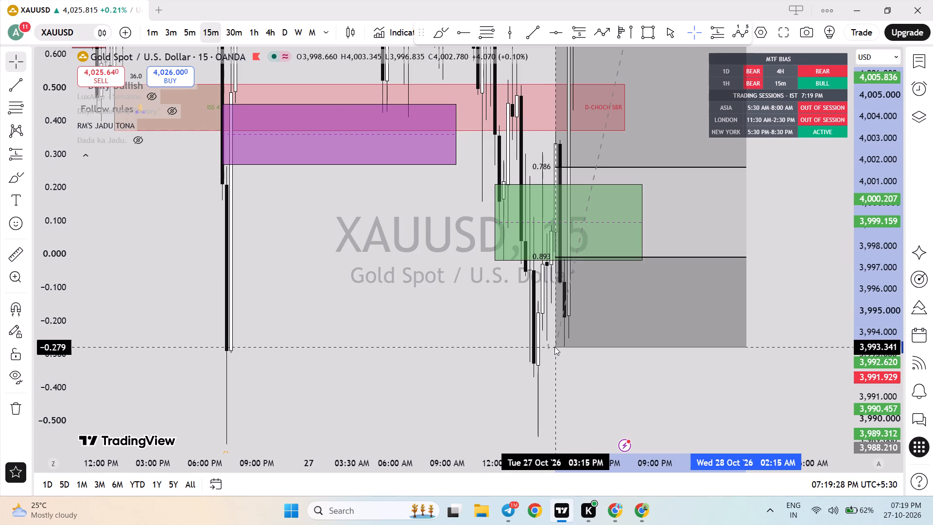
Examine the adjusted Fib retracement levels against the whole upward move and the surrounding supply and demand zones.
left_click_drag(879, 202, 866, 440)
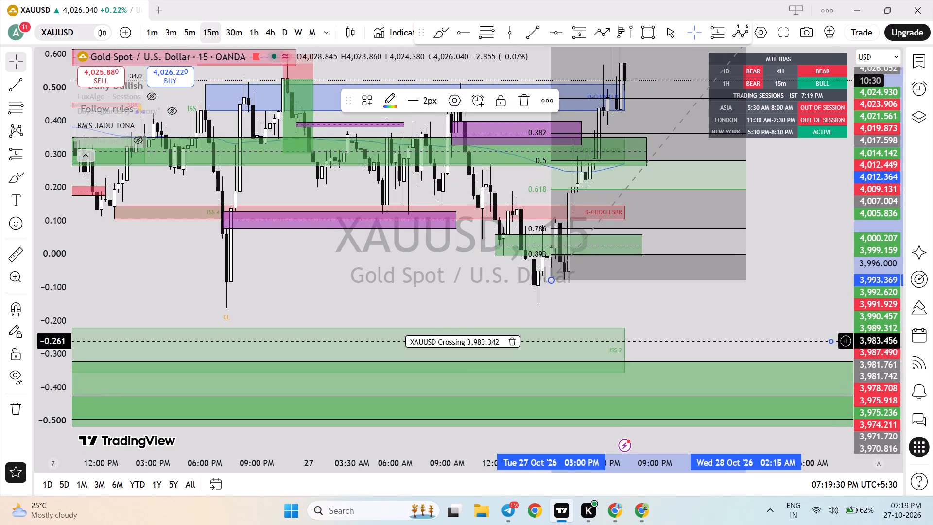
left_click_drag(778, 253, 765, 366)
left_click_drag(876, 343, 879, 285)
left_click_drag(792, 282, 785, 327)
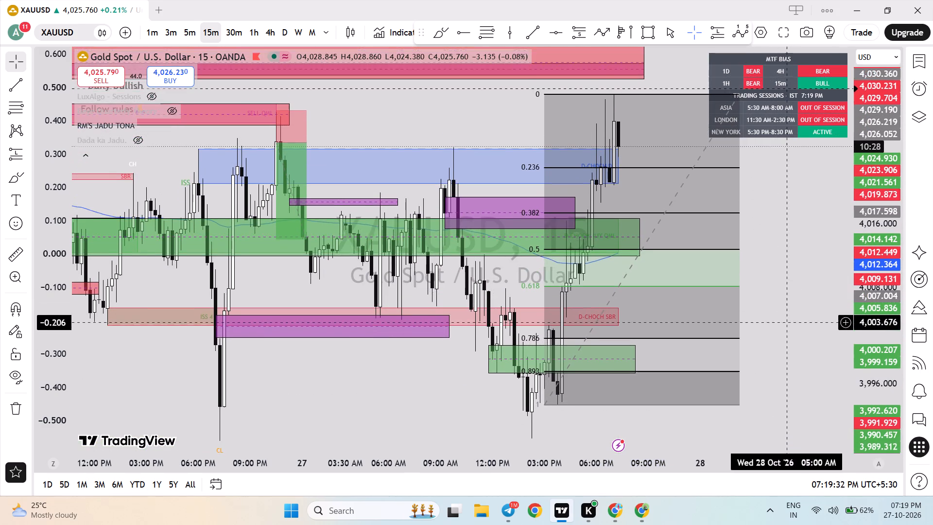
left_click_drag(873, 340, 872, 294)
left_click_drag(796, 279, 795, 315)
left_click_drag(879, 243, 883, 337)
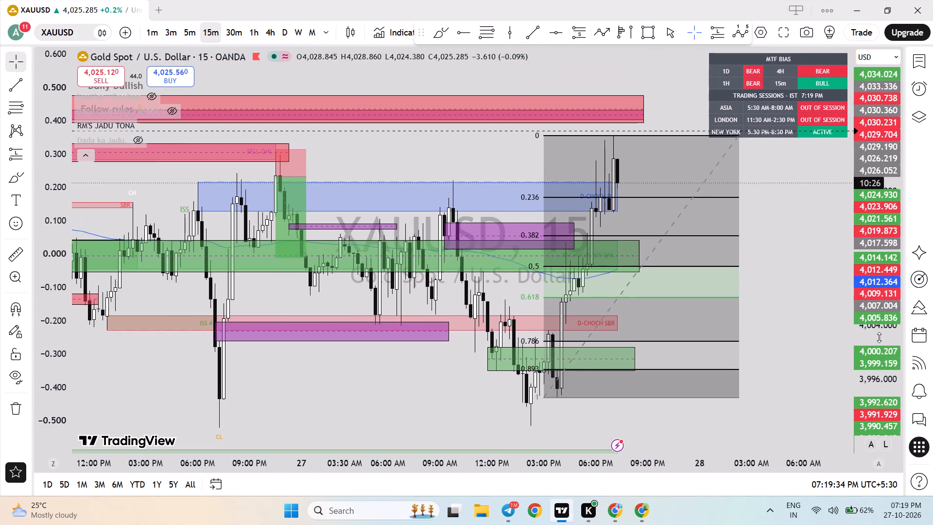
scroll(703, 277, "down", 2)
left_click_drag(873, 245, 874, 301)
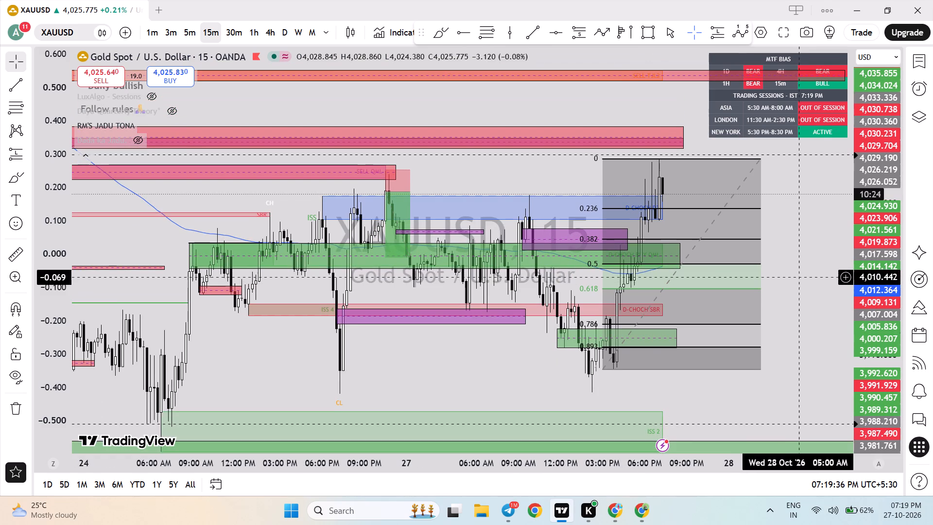
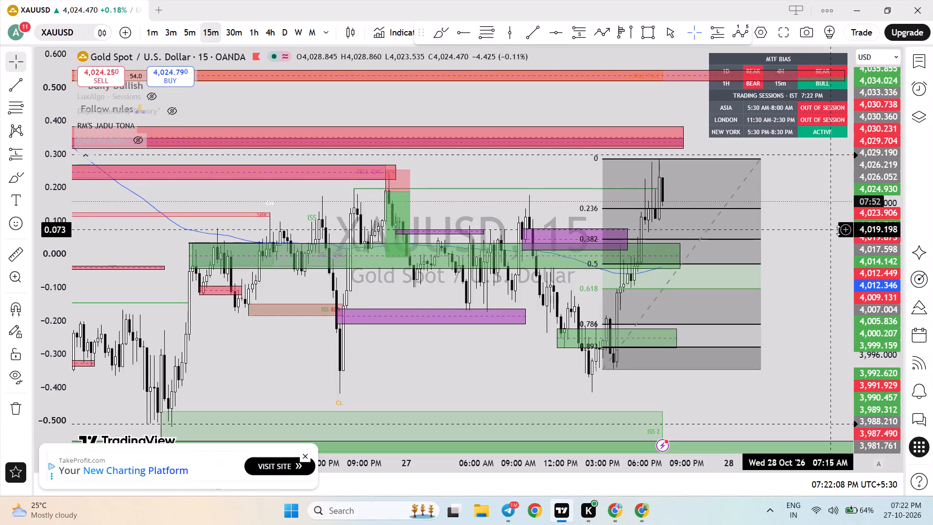
Examine the fitted Fib retracement levels against the recent candles and nearby supply and demand zones on the 15-minute chart.
left_click_drag(879, 211, 884, 276)
scroll(798, 297, "down", 1)
scroll(798, 297, "up", 3)
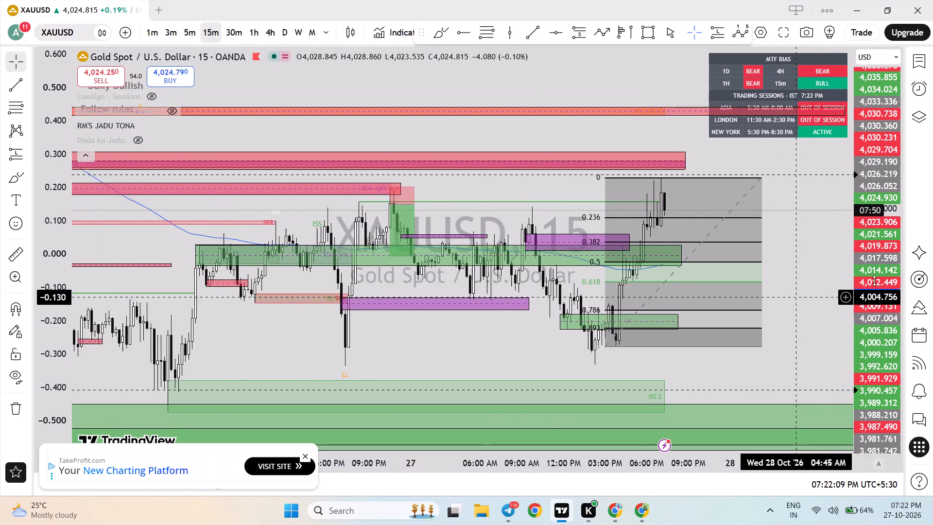
left_click_drag(878, 335, 872, 238)
scroll(809, 253, "up", 4)
left_click_drag(881, 210, 885, 285)
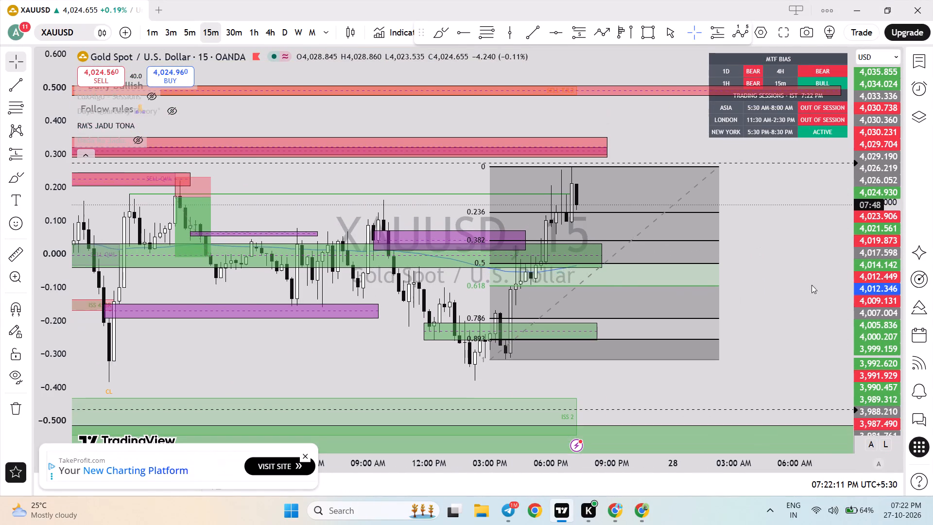
left_click_drag(775, 278, 784, 345)
left_click_drag(884, 365, 872, 287)
scroll(825, 272, "down", 1)
scroll(825, 272, "up", 1)
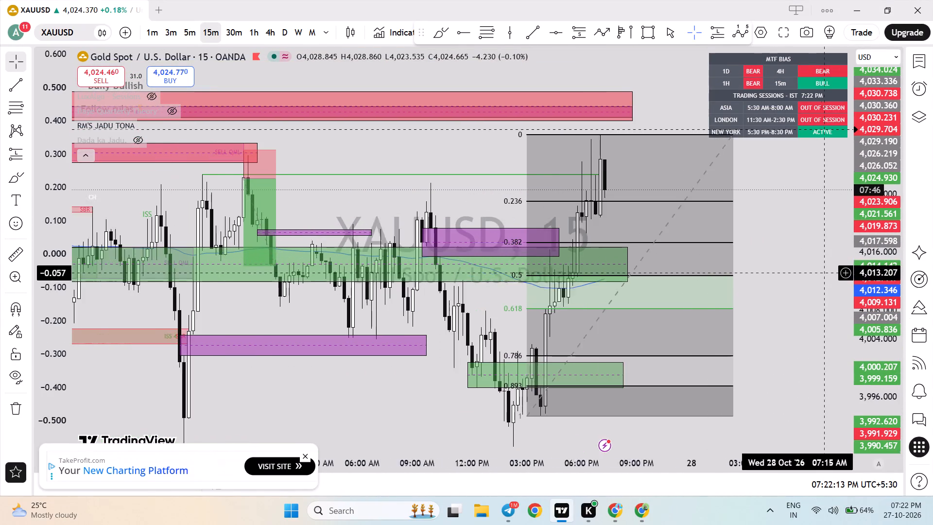
left_click_drag(871, 226, 889, 292)
Switch the XAUUSD chart to the 5-minute timeframe with the whole upward move in view.
left_click(188, 28)
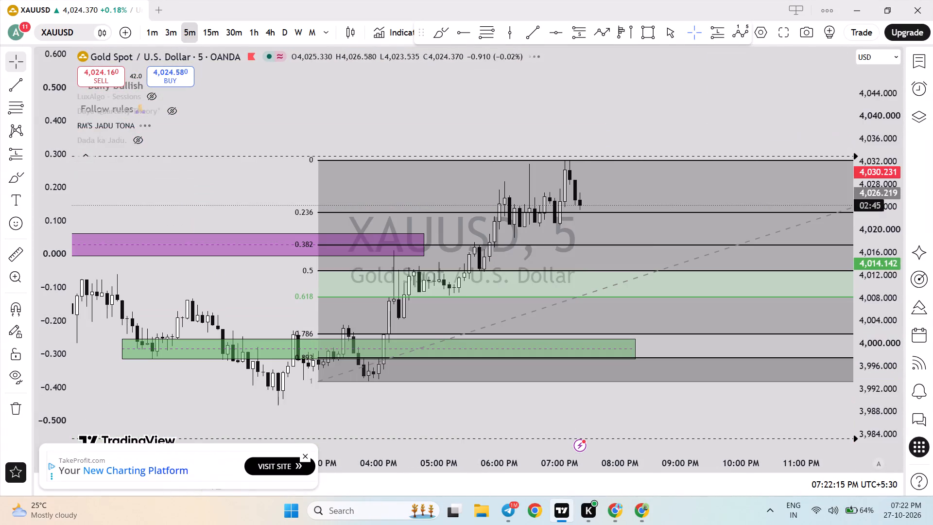
scroll(319, 220, "down", 2)
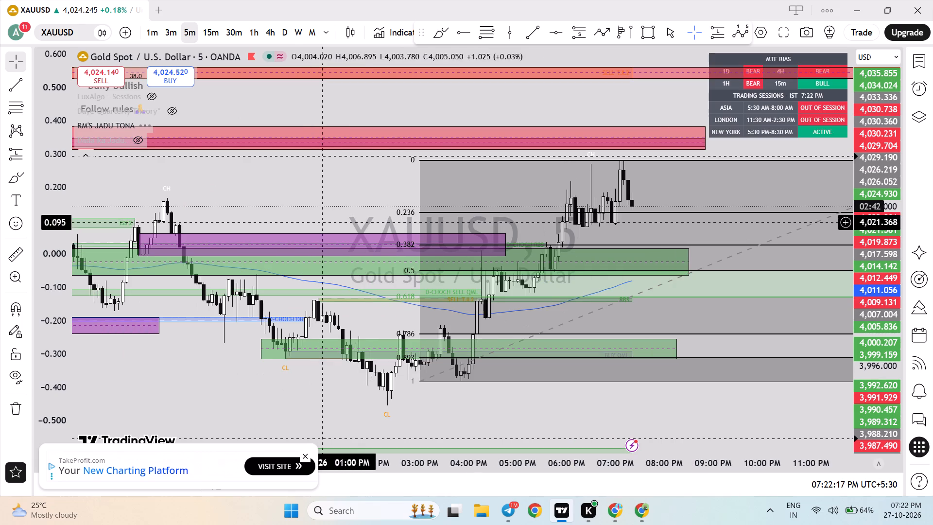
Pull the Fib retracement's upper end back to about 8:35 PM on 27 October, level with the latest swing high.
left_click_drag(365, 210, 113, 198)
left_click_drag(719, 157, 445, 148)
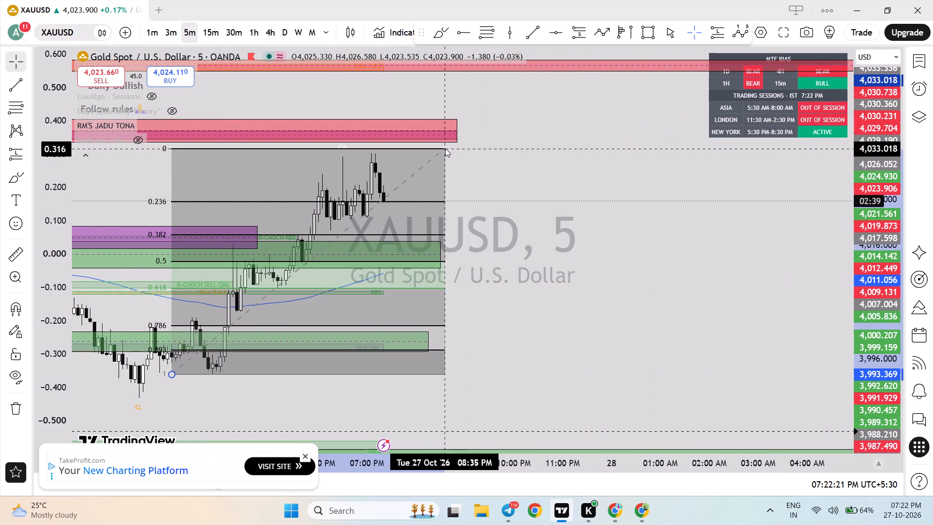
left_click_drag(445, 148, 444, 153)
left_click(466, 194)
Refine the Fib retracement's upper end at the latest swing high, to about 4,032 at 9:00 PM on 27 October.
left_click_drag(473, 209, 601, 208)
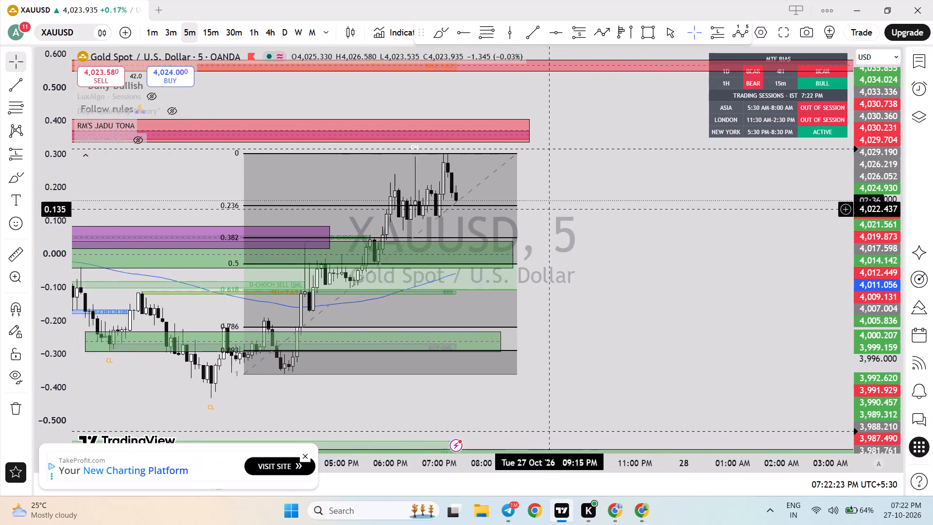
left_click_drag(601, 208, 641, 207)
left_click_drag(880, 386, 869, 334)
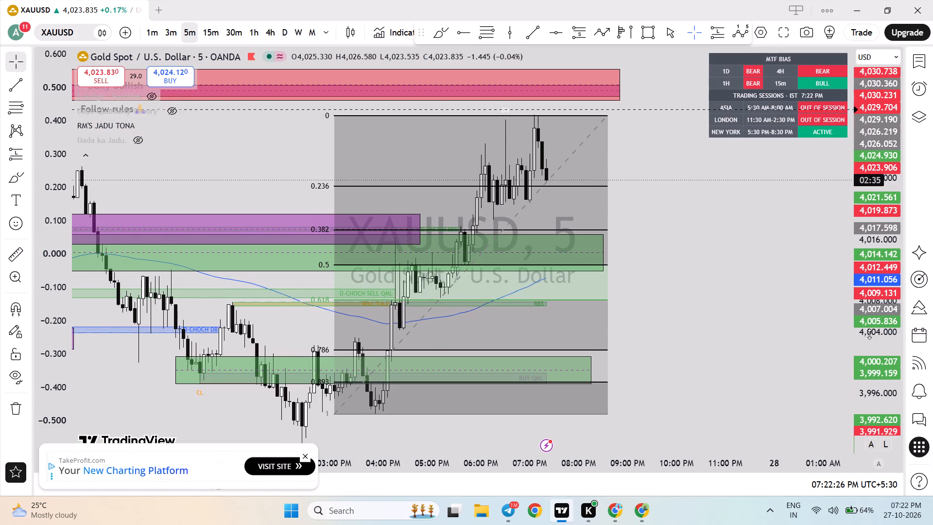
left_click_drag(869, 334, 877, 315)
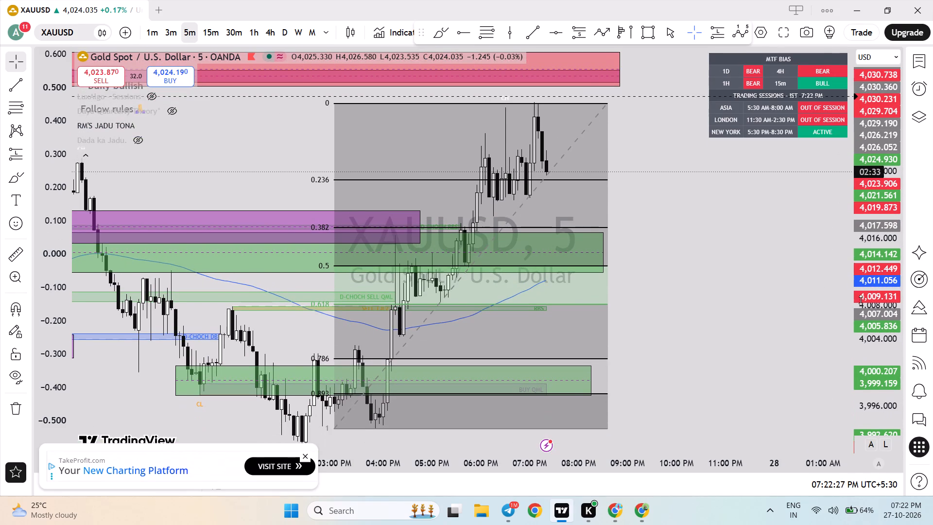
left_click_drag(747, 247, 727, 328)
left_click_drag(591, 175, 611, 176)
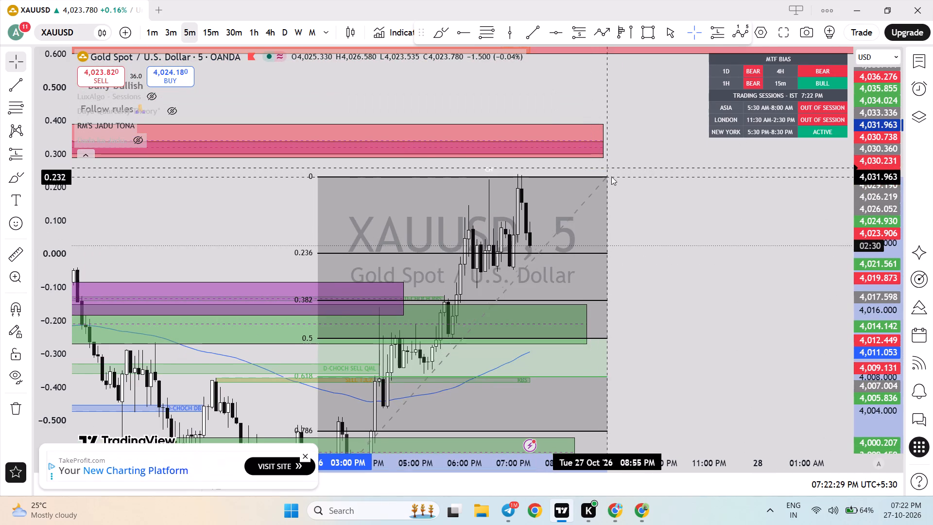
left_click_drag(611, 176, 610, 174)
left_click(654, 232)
Fine-tune the Fib retracement's upper end to the latest swing high's wick, at about 4,032.32 and 9:55 PM on 27 October.
left_click_drag(876, 364, 870, 340)
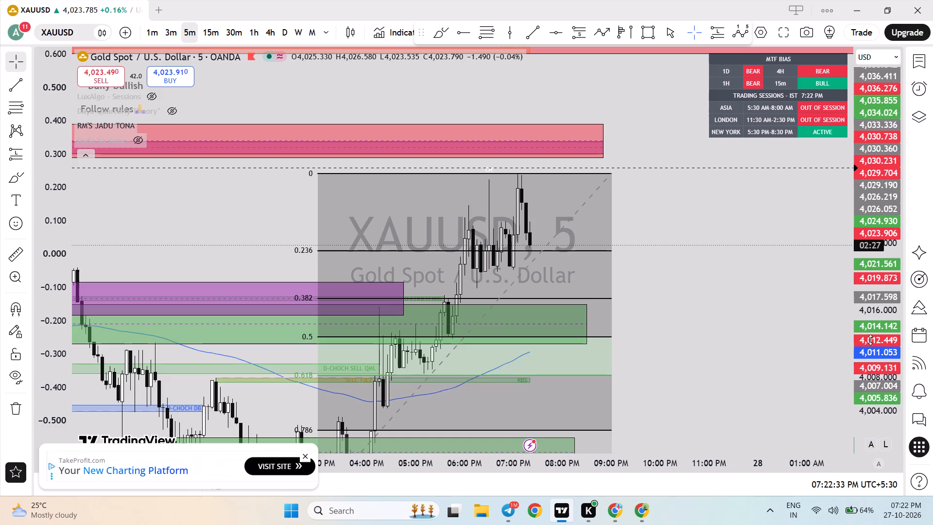
left_click_drag(870, 340, 834, 175)
left_click_drag(875, 188, 877, 223)
left_click_drag(715, 220, 710, 278)
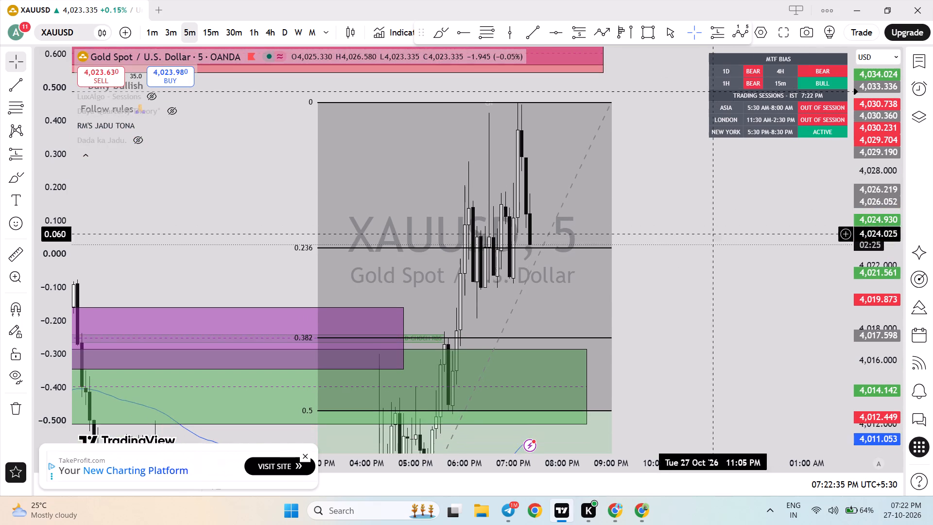
left_click_drag(710, 278, 707, 291)
left_click_drag(604, 119, 625, 118)
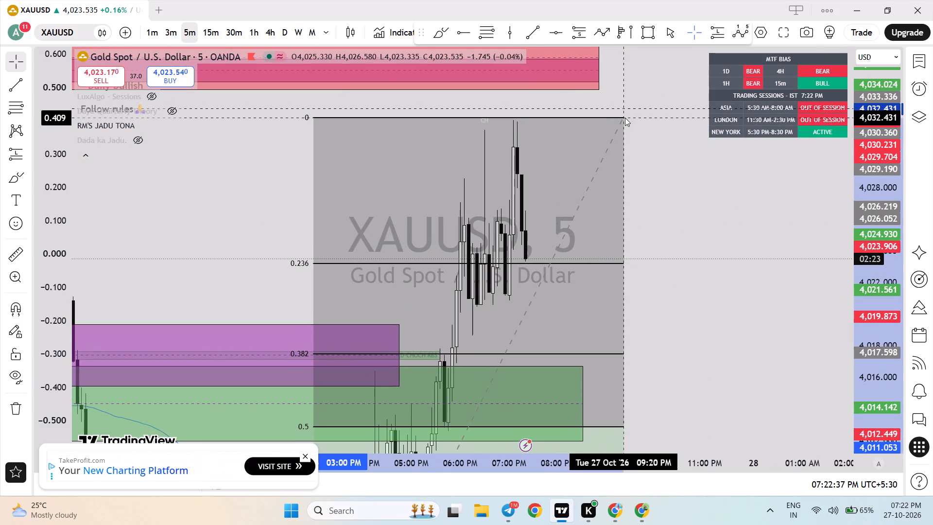
left_click_drag(625, 118, 654, 120)
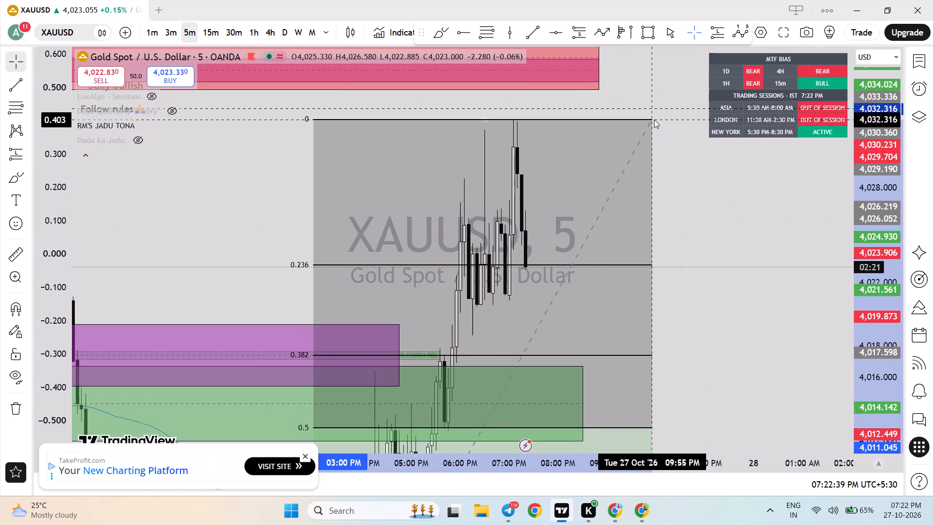
left_click_drag(654, 120, 655, 120)
Examine the refitted Fib retracement levels against the full upward move and surrounding zones on the 5-minute chart.
left_click_drag(726, 242, 730, 243)
left_click_drag(887, 180, 881, 321)
scroll(736, 258, "down", 4)
scroll(736, 258, "up", 1)
scroll(736, 258, "down", 1)
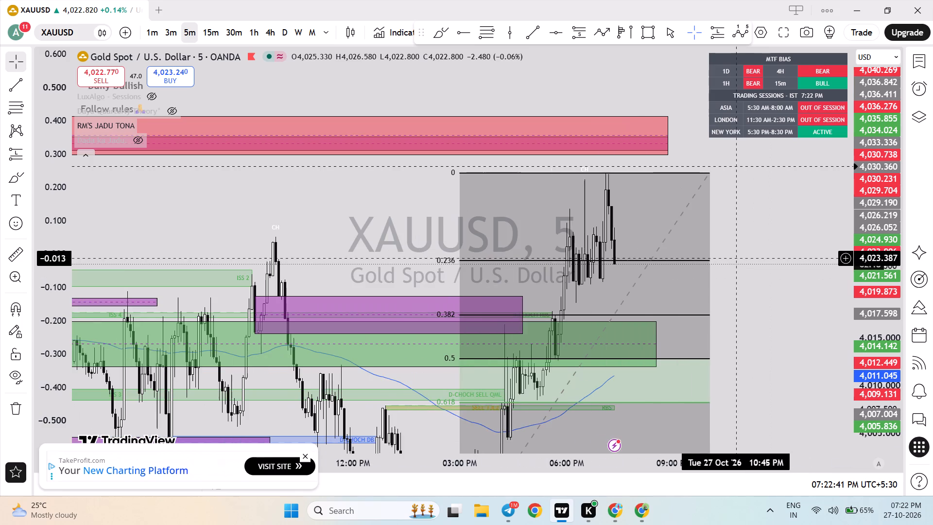
left_click_drag(868, 245, 890, 343)
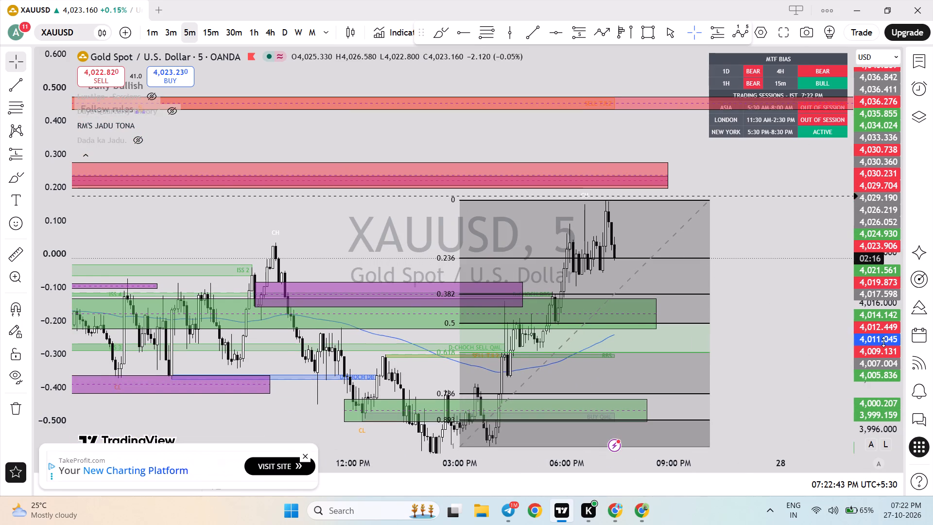
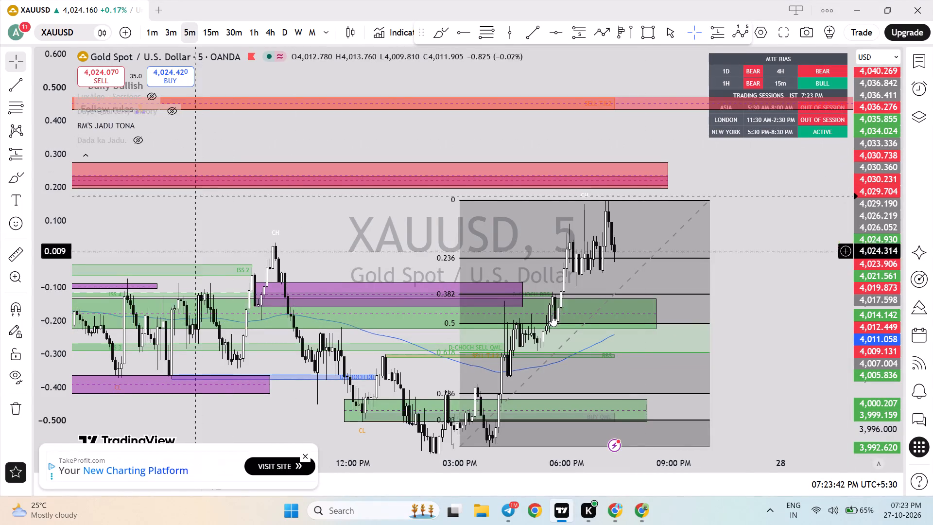
Switch the XAUUSD chart from the 5-minute to the 15-minute timeframe.
left_click_drag(886, 365, 860, 378)
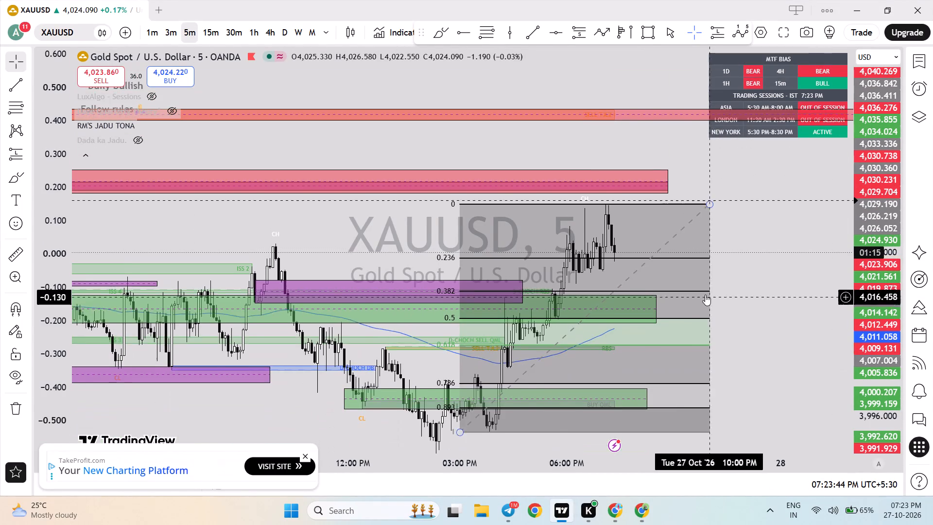
scroll(705, 295, "down", 2)
left_click(207, 29)
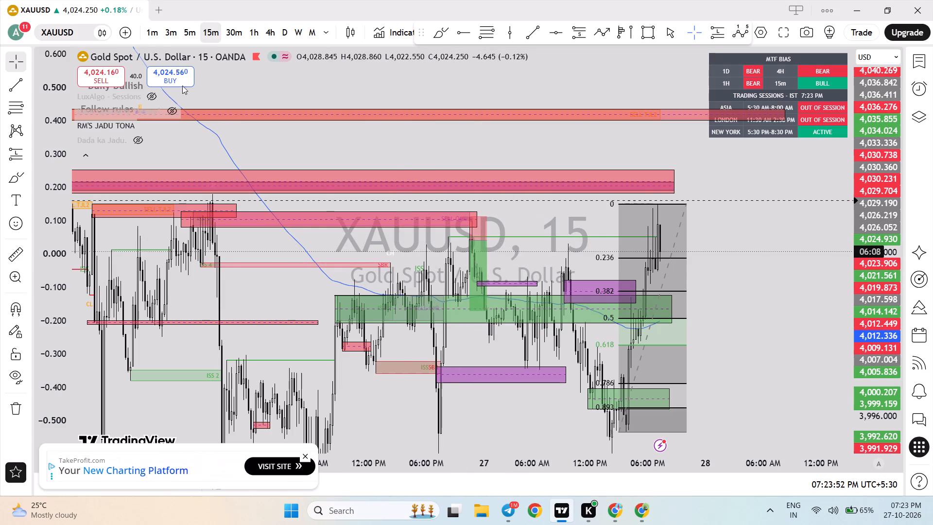
Show the hidden Dada ka Jadu. indicator on the 15-minute XAUUSD chart.
left_click(142, 141)
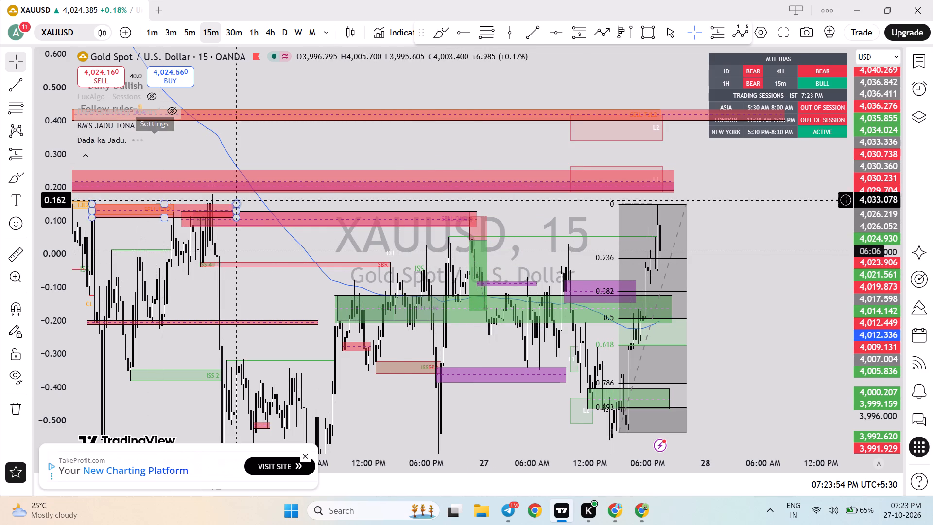
left_click(760, 233)
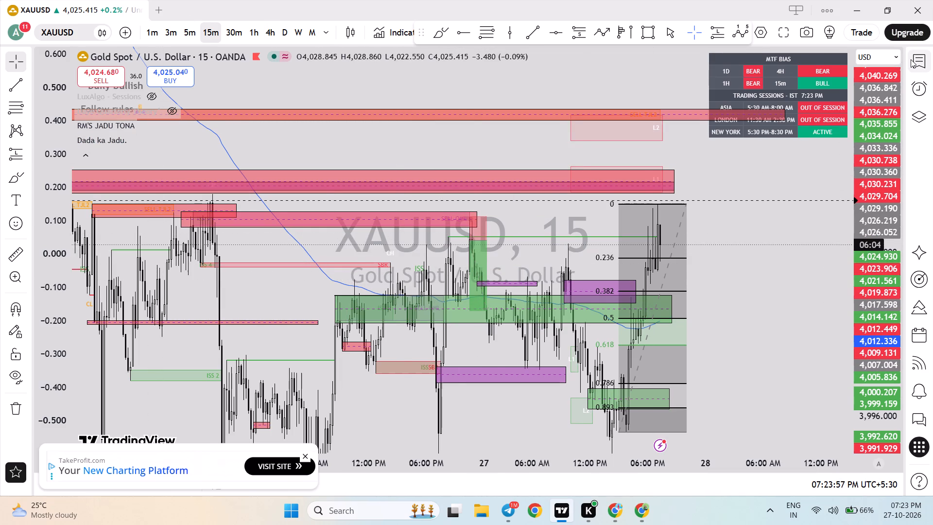
View the BTCUSD 15-minute chart from the watchlist, return to XAUUSD and close the watchlist.
left_click(911, 59)
left_click(851, 132)
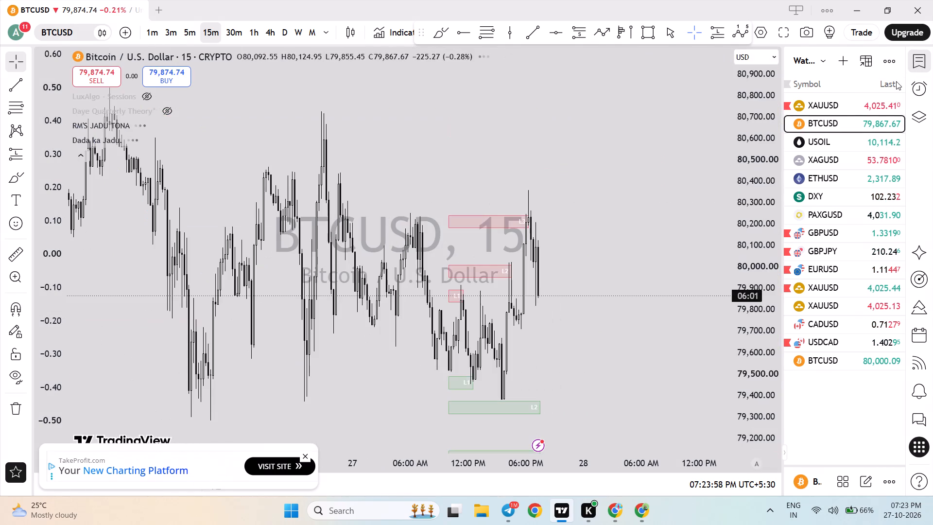
left_click(847, 98)
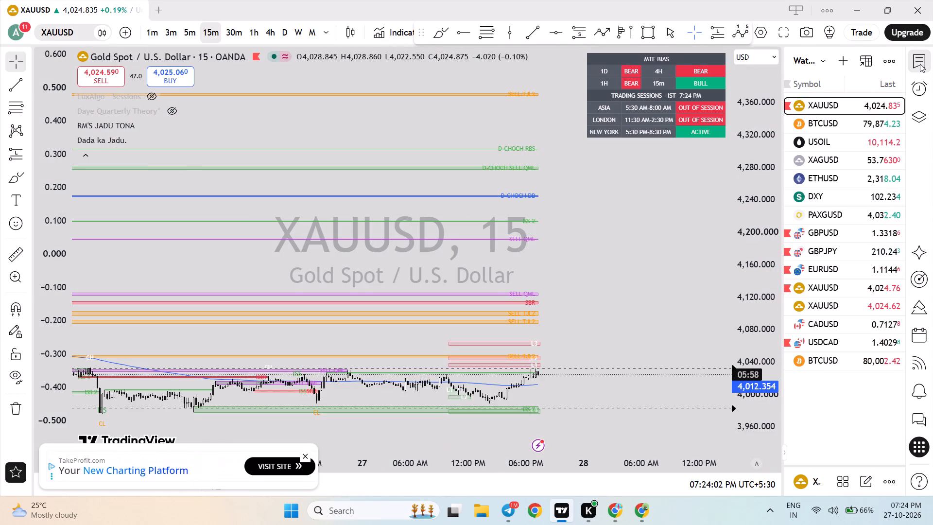
left_click(920, 64)
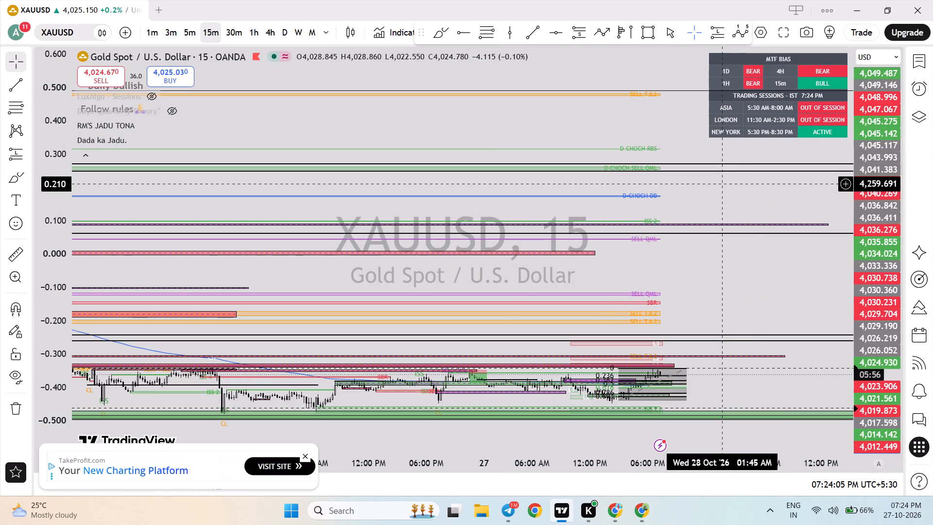
Examine the latest XAUUSD upward move with its Fib retracement and the surrounding supply and demand zones on the 15-minute chart.
left_click_drag(872, 341, 825, 101)
left_click_drag(755, 330, 736, 79)
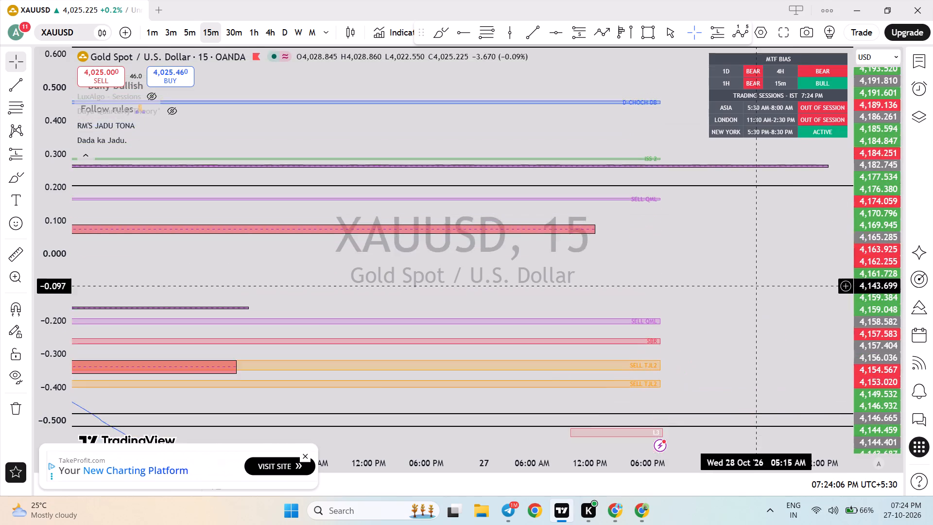
left_click_drag(736, 79, 711, 0)
left_click_drag(863, 338, 877, 24)
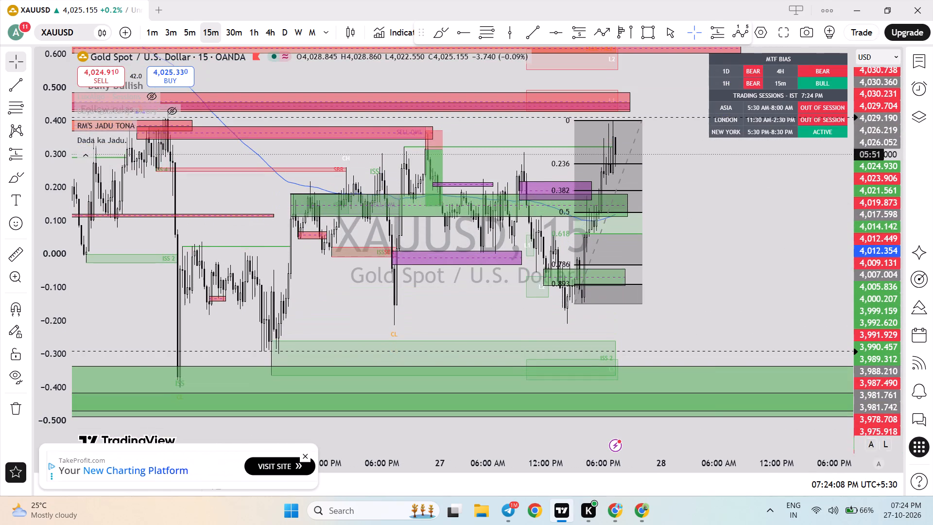
left_click_drag(715, 221, 749, 303)
scroll(742, 297, "up", 3)
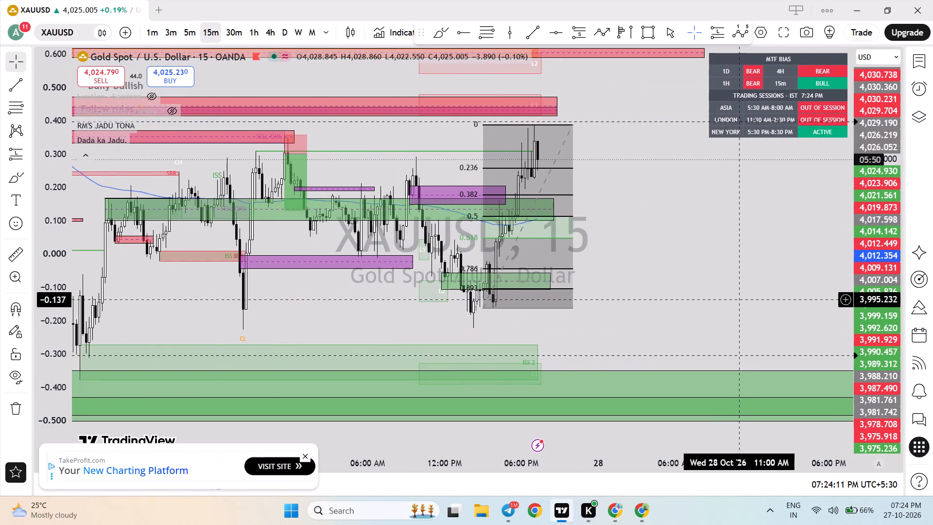
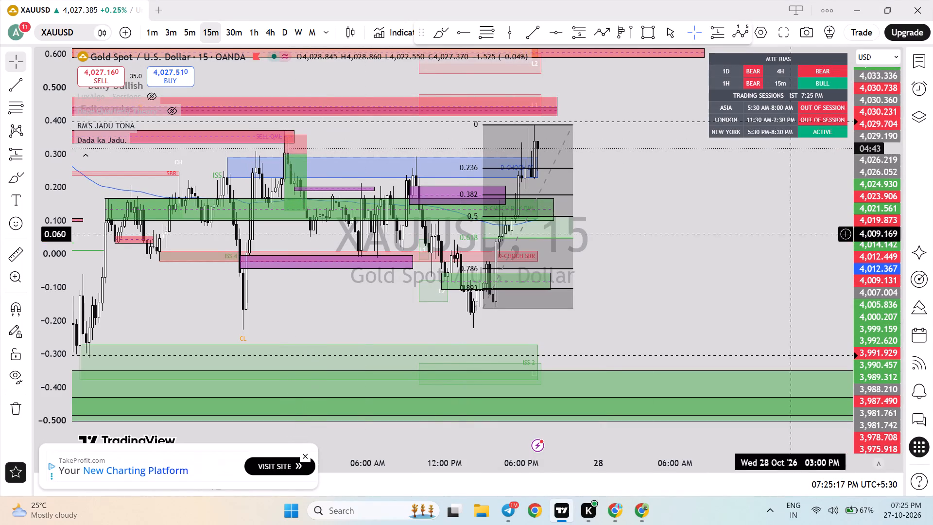
Examine the latest XAUUSD rise against its Fib levels and the nearby supply and demand zones on the 15-minute chart.
left_click_drag(878, 287, 846, 165)
left_click_drag(743, 202, 750, 246)
left_click_drag(662, 218, 672, 250)
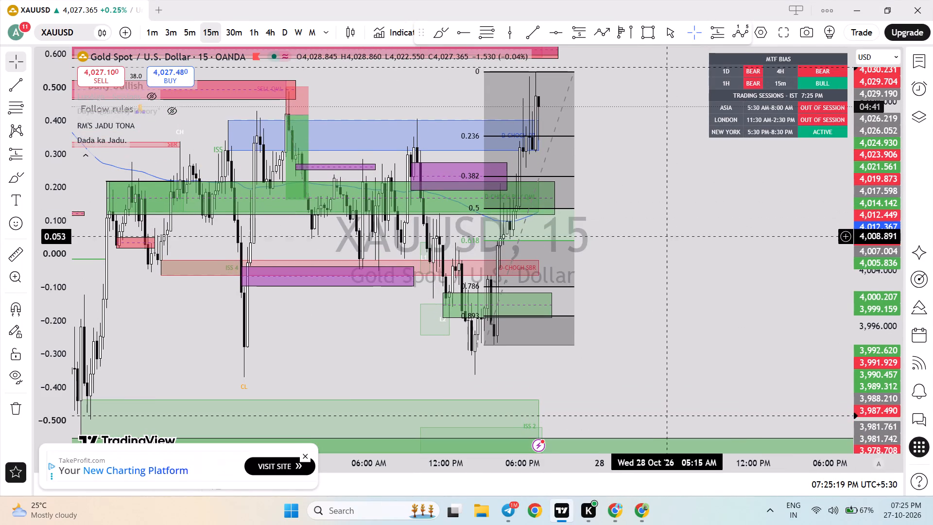
left_click_drag(672, 250, 678, 281)
scroll(666, 256, "down", 1)
left_click_drag(672, 242, 677, 271)
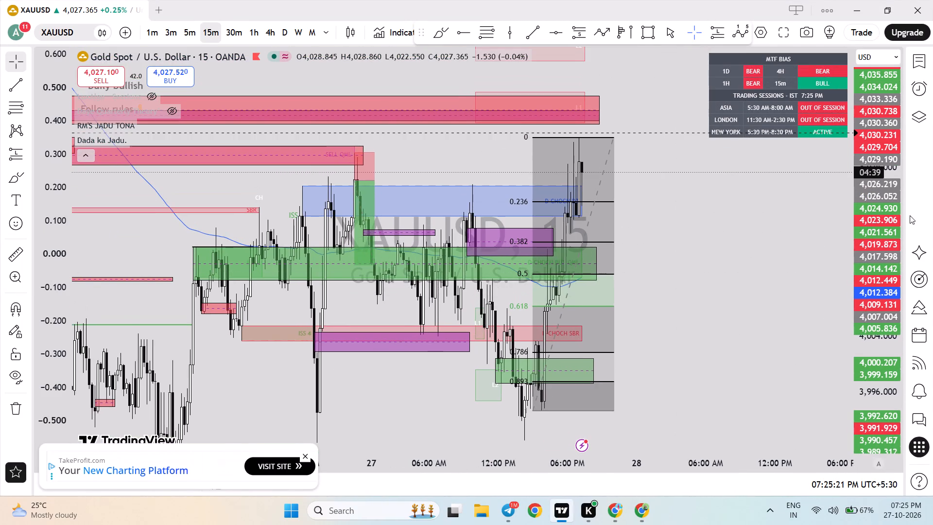
left_click_drag(885, 202, 885, 226)
Switch XAUUSD to the 1-hour timeframe and examine the recent swings against the overhead supply zones and the demand zones below.
left_click(259, 39)
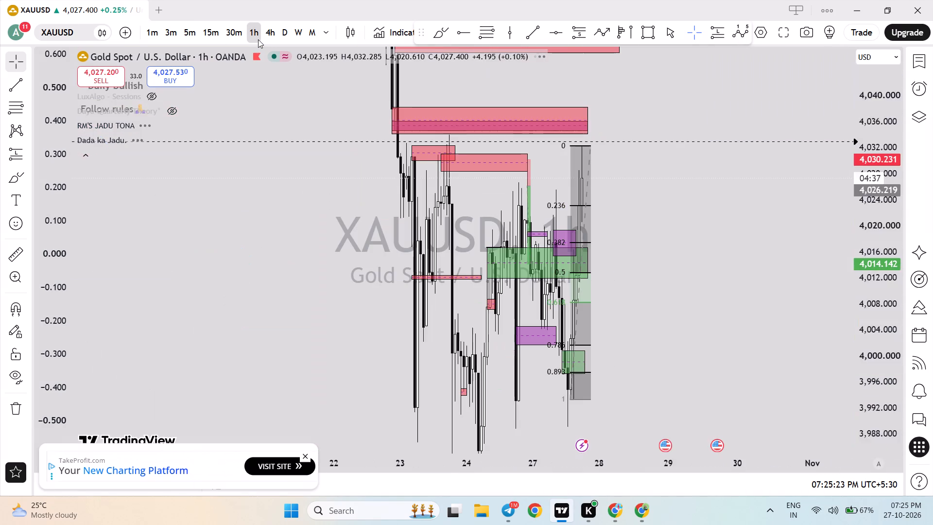
scroll(425, 202, "up", 1)
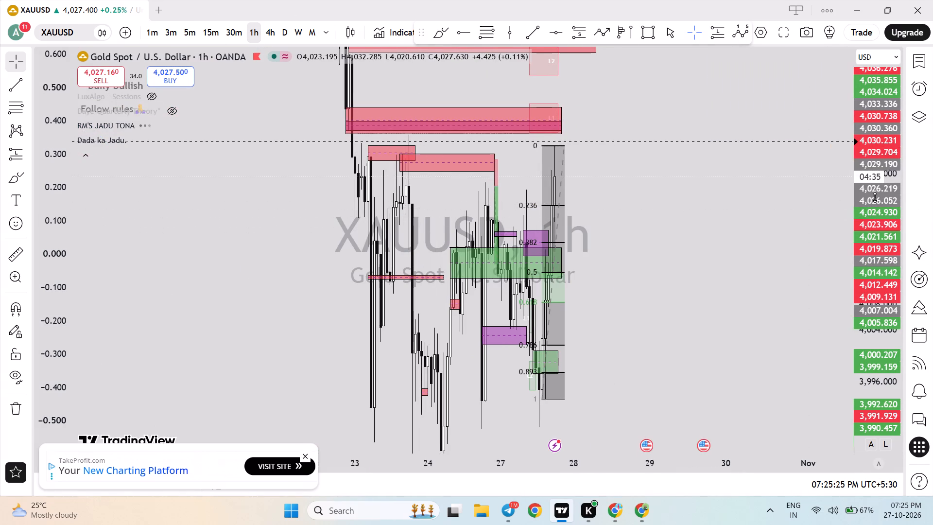
left_click_drag(874, 192, 854, 322)
left_click_drag(725, 277, 722, 267)
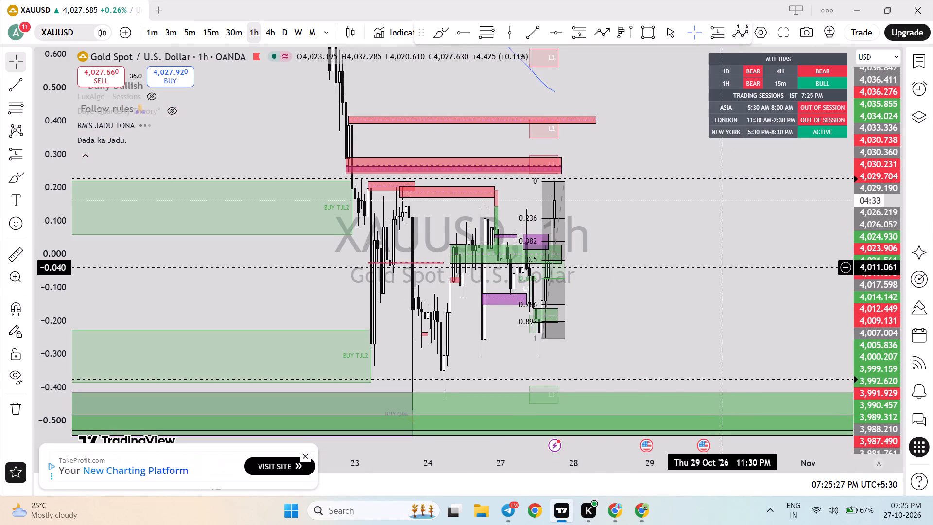
left_click_drag(315, 286, 295, 270)
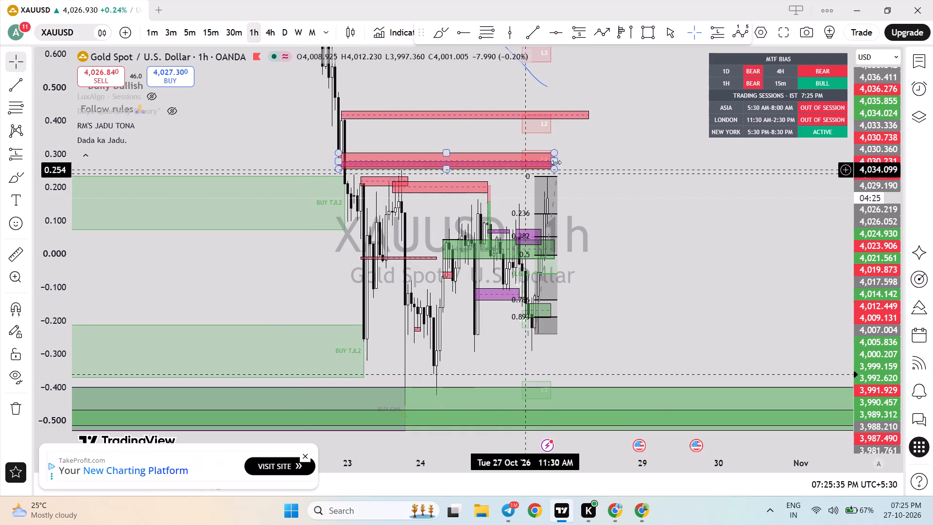
left_click(795, 59)
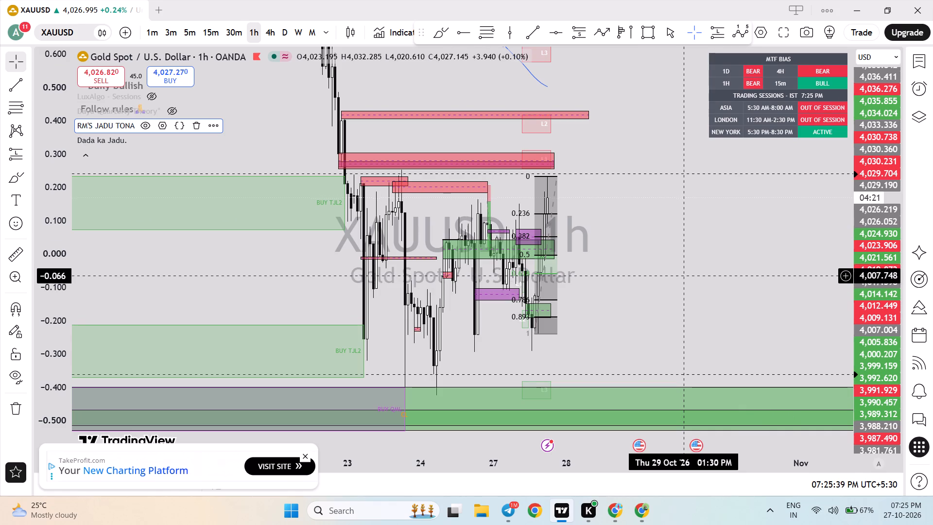
scroll(575, 250, "up", 2)
left_click_drag(575, 250, 608, 240)
left_click_drag(608, 240, 624, 238)
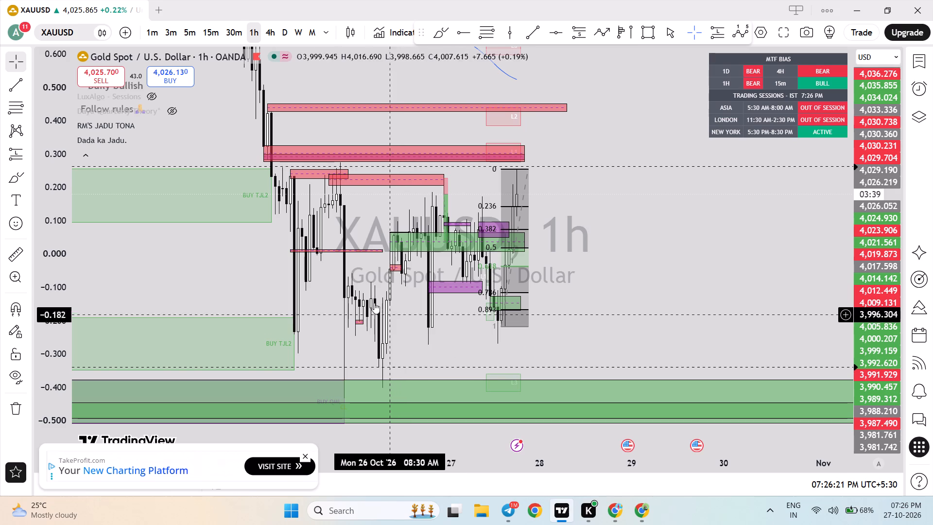
Return XAUUSD to the 15-minute timeframe and examine the latest high between the Fib retracement levels and the supply zones above it.
left_click(219, 31)
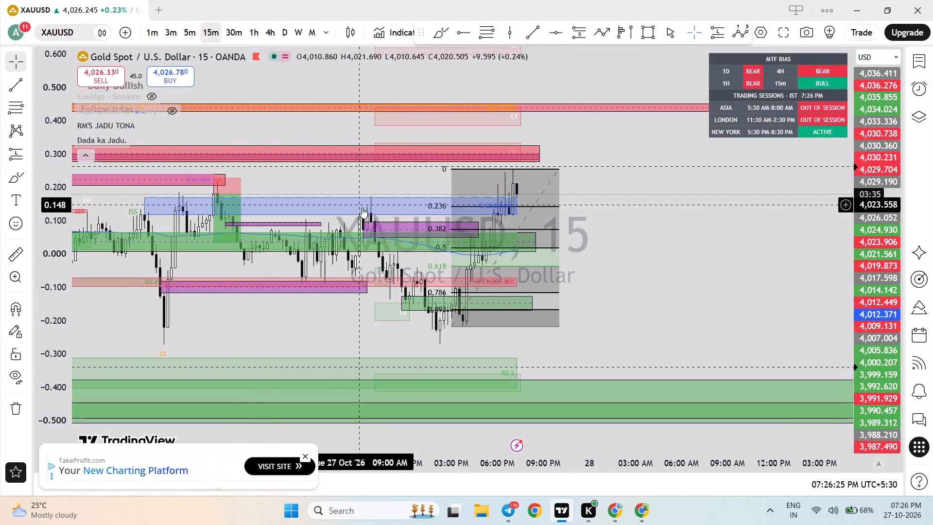
scroll(362, 208, "down", 4)
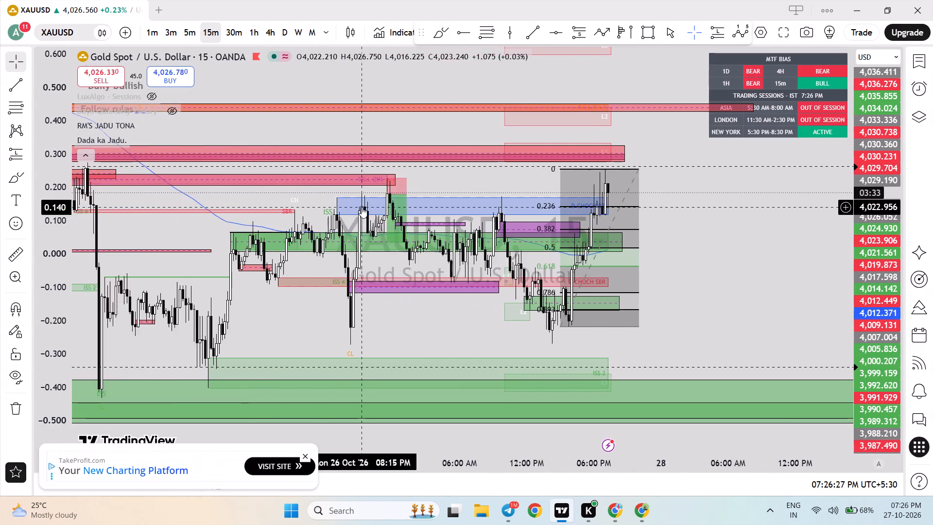
scroll(362, 207, "up", 3)
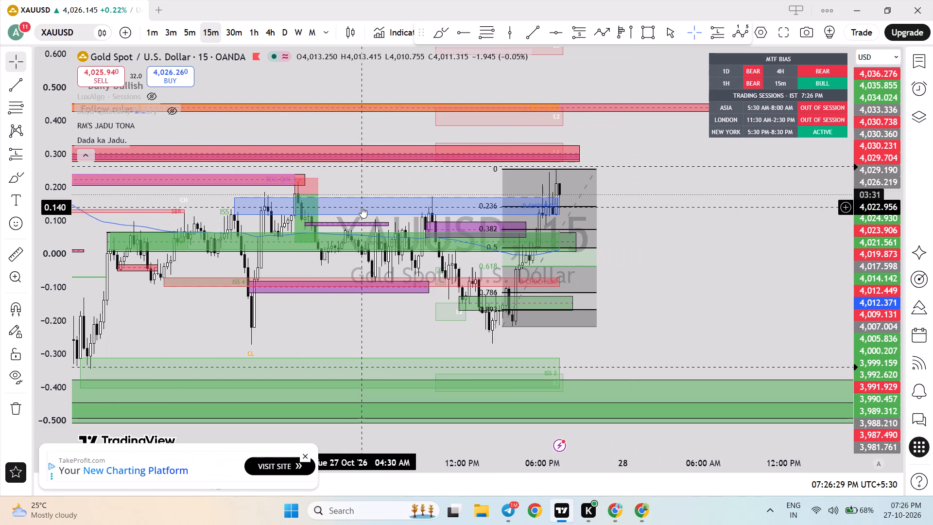
scroll(362, 207, "down", 1)
left_click_drag(886, 339, 881, 157)
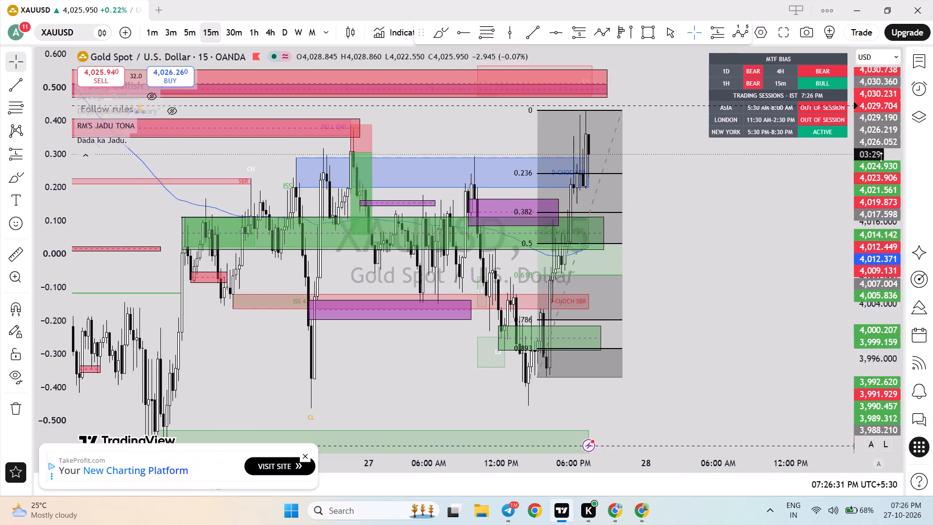
left_click_drag(881, 157, 880, 154)
left_click_drag(783, 220, 798, 344)
scroll(796, 338, "up", 1)
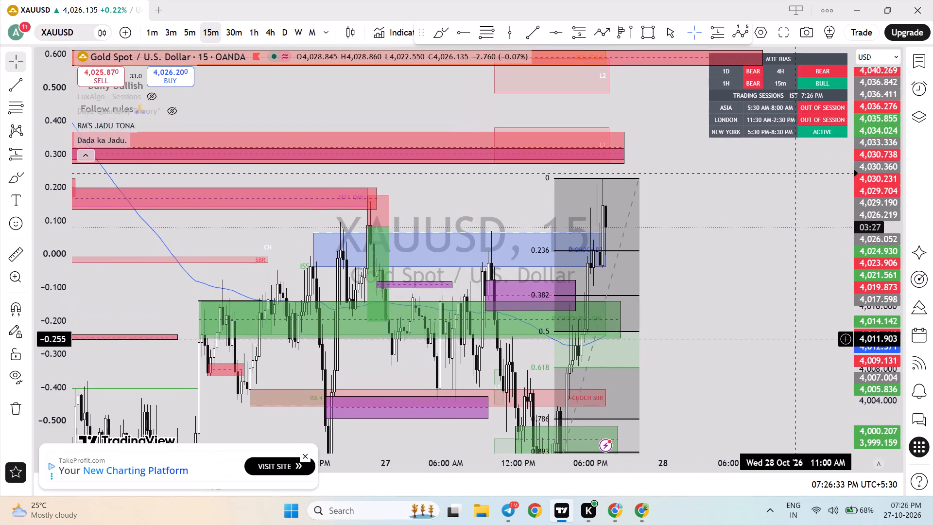
scroll(796, 338, "up", 2)
scroll(753, 310, "down", 1)
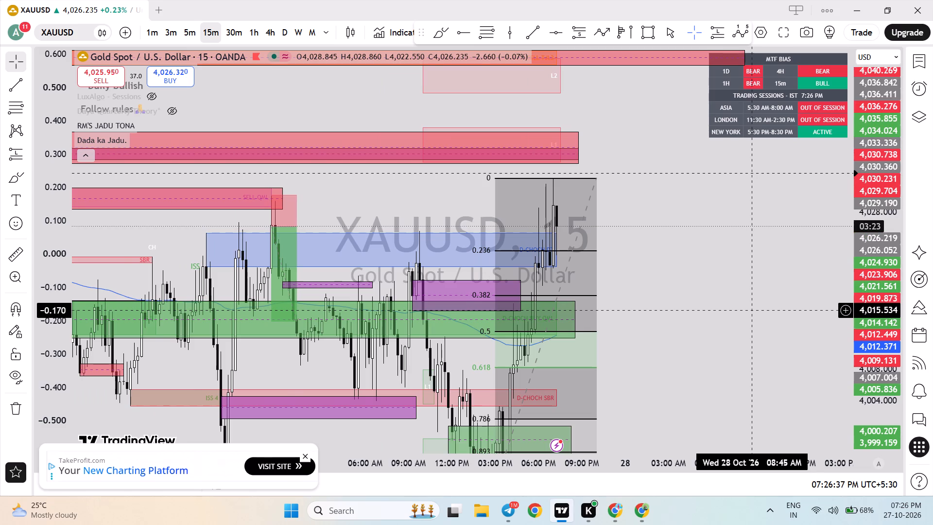
scroll(753, 310, "down", 1)
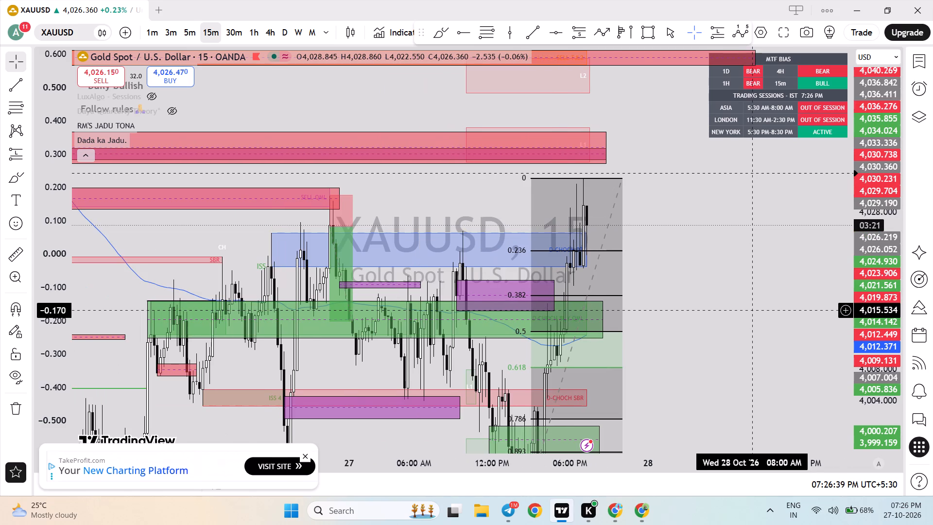
Examine the wider 15-minute XAUUSD price history of the preceding days, down to the large demand zone beneath the lows.
left_click_drag(411, 213, 460, 171)
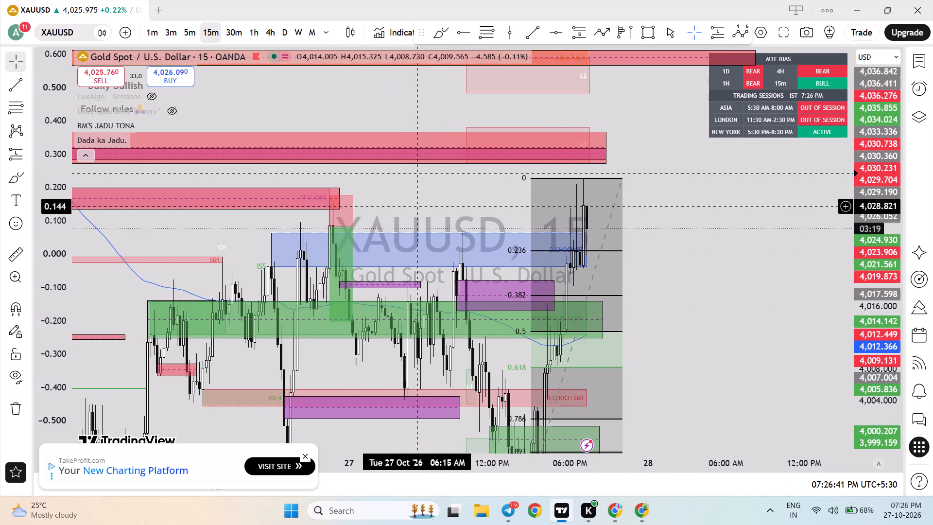
left_click_drag(460, 171, 461, 170)
left_click_drag(865, 198, 866, 343)
left_click_drag(810, 344, 832, 214)
scroll(728, 273, "down", 5)
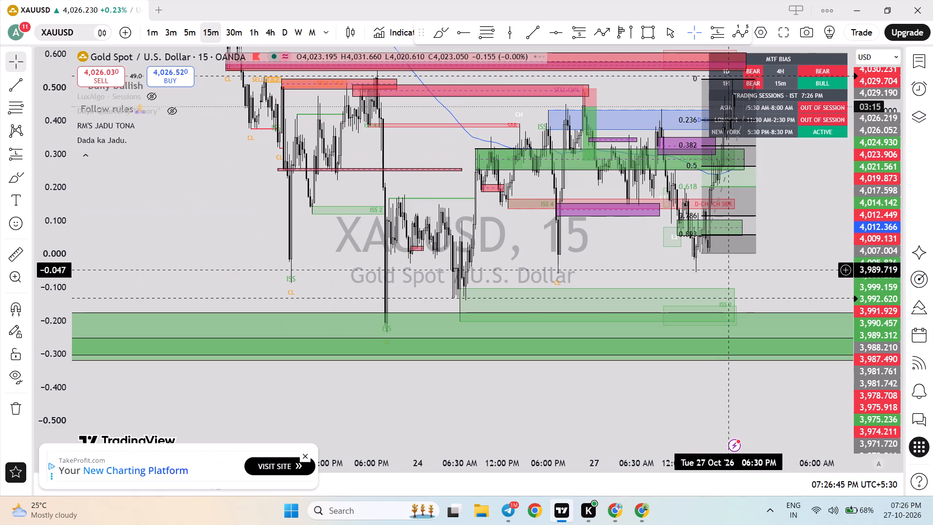
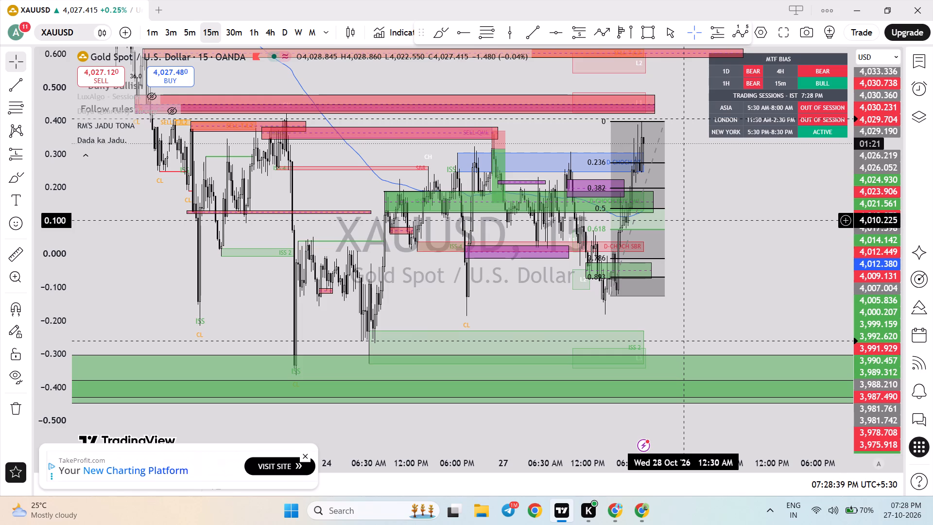
Examine the latest 15-minute XAUUSD rise against its Fib levels, the overhead supply zones and the demand zones below.
left_click_drag(882, 184, 869, 258)
left_click_drag(769, 276, 741, 344)
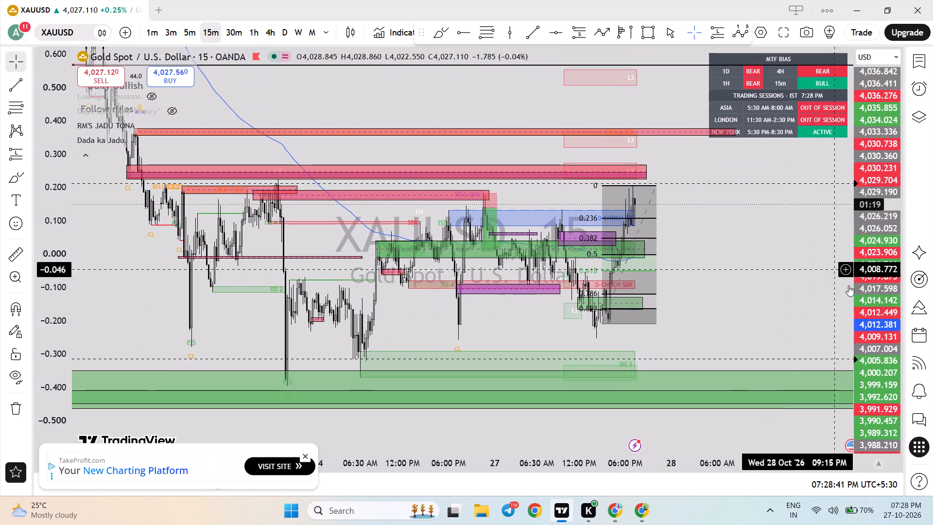
left_click_drag(881, 339, 859, 175)
scroll(814, 189, "up", 4)
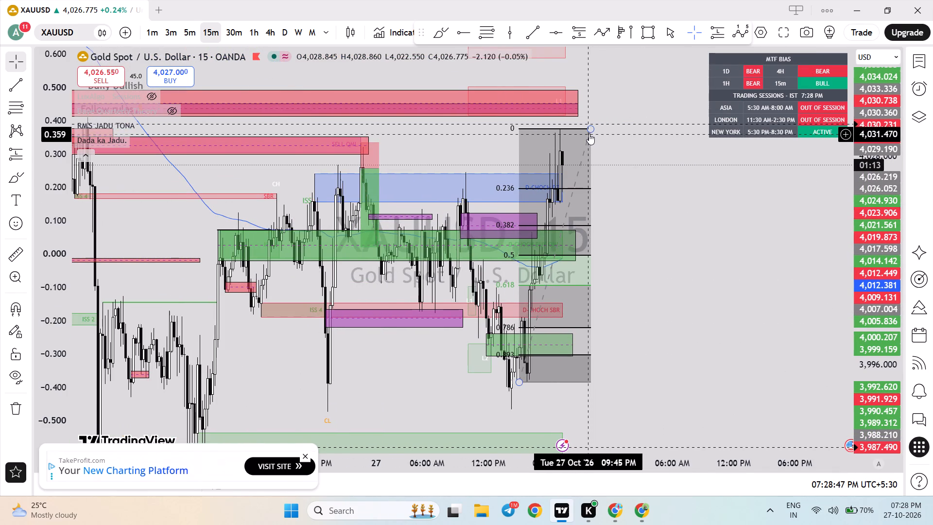
scroll(605, 142, "up", 2)
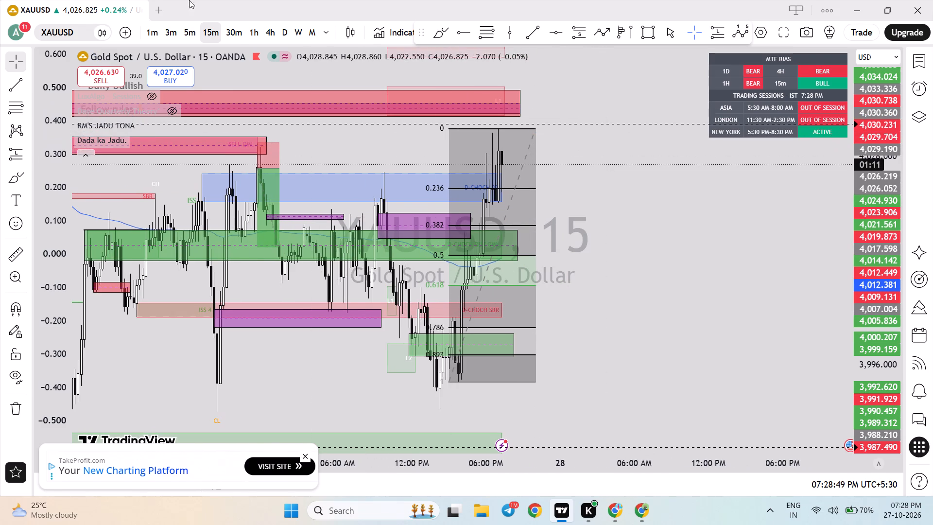
Compare the latest XAUUSD rise on the 5-minute and 1-hour timeframes with the 15-minute view, ending on 15 minutes.
left_click(196, 40)
scroll(239, 258, "down", 1)
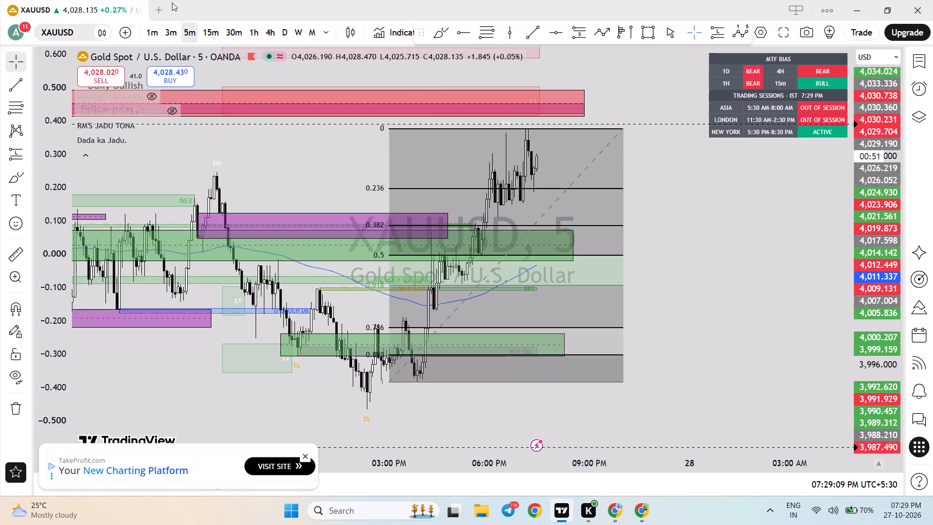
left_click(208, 23)
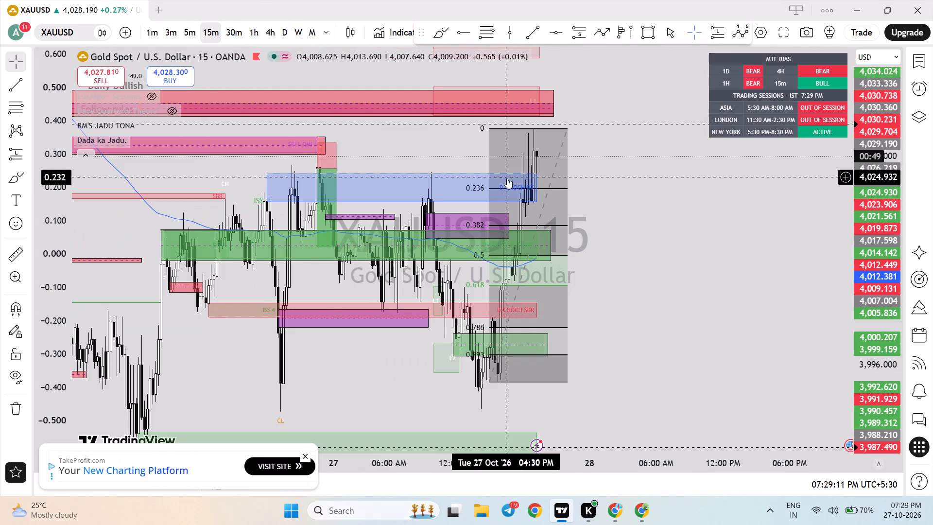
scroll(507, 178, "up", 1)
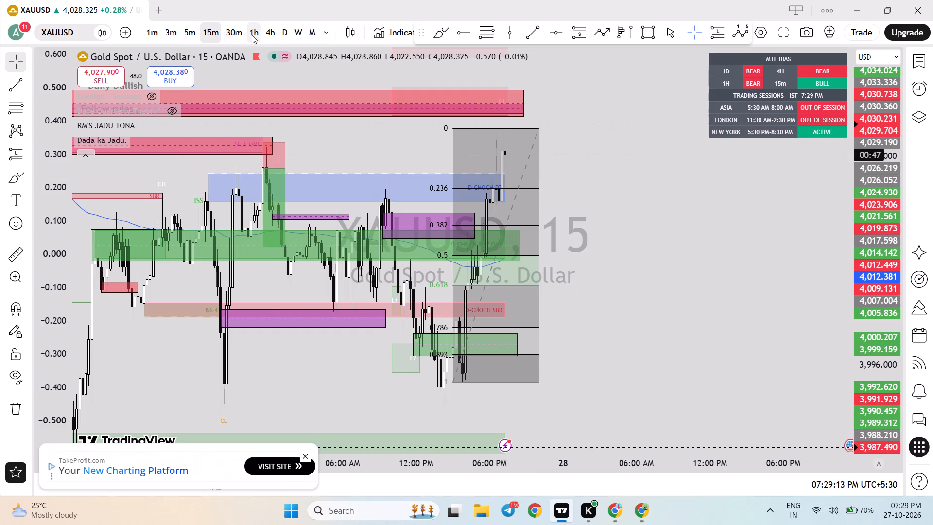
left_click(259, 35)
left_click(206, 32)
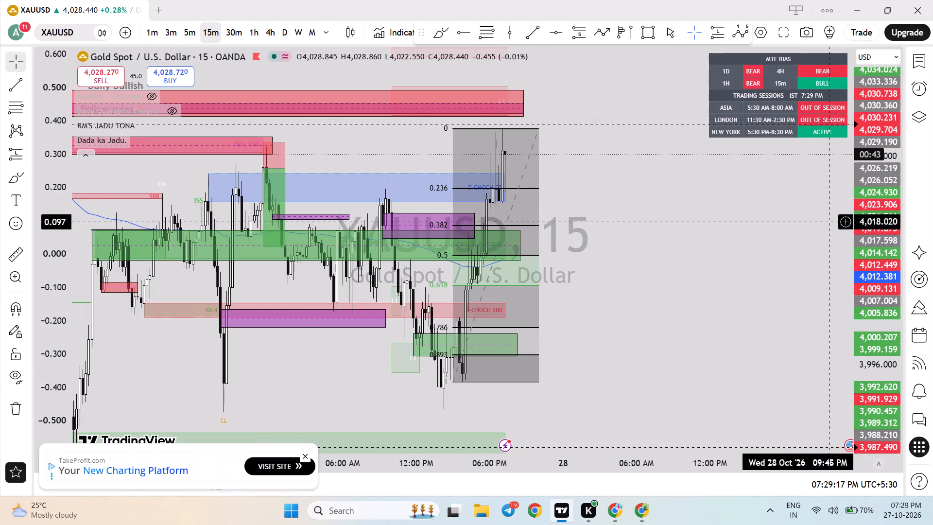
Add a dashed horizontal price line at about 4,017, along the 0.382 Fib level on the 15-minute chart.
left_click(850, 228)
left_click(674, 246)
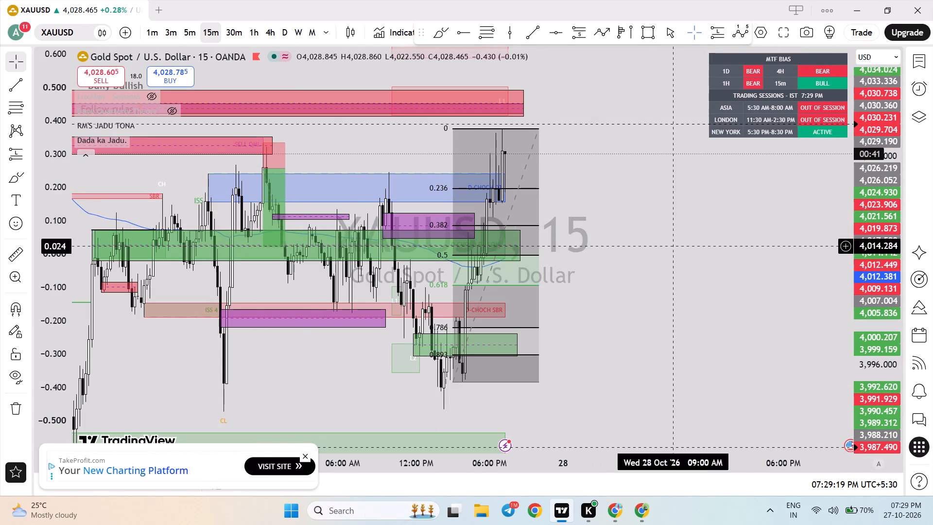
left_click(652, 213)
left_click_drag(601, 229, 614, 226)
left_click(612, 257)
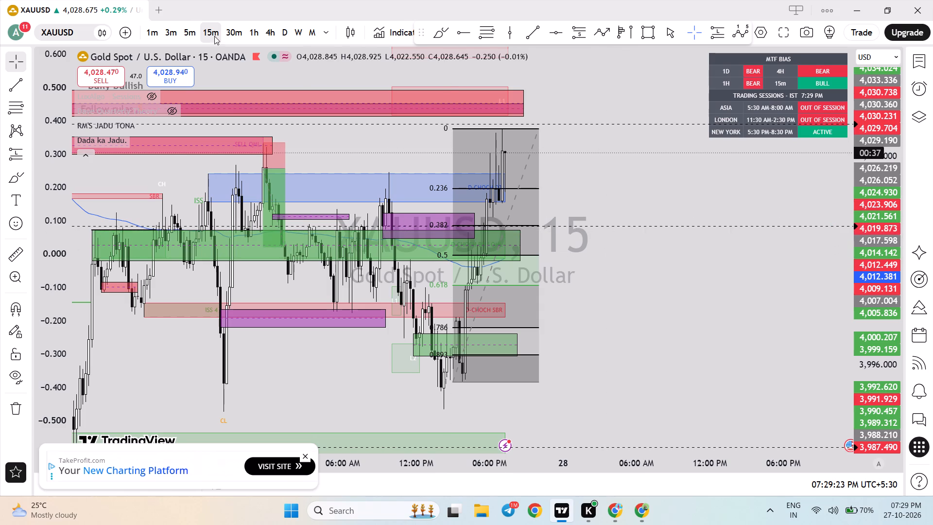
Switch XAUUSD to the 1-hour timeframe and examine the latest high against the overhead supply zones and lower demand zones.
left_click(250, 35)
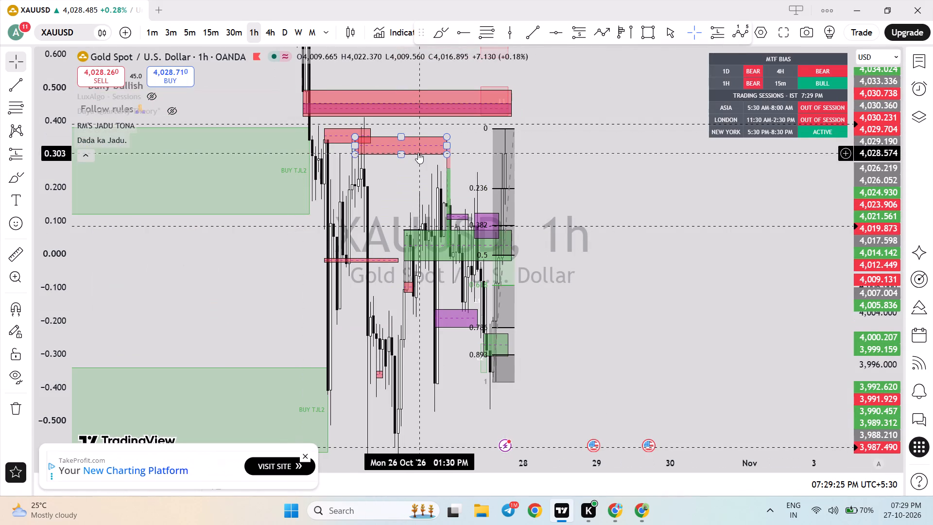
left_click_drag(883, 211, 874, 292)
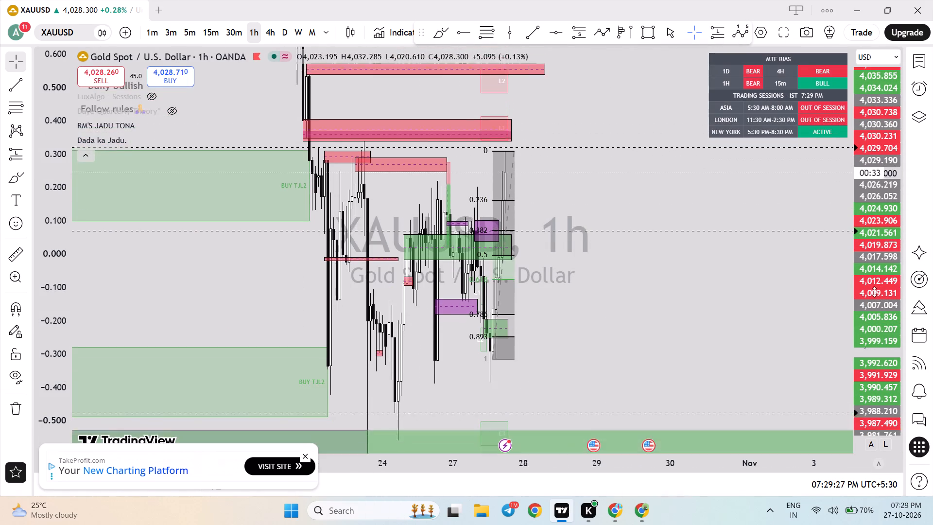
left_click_drag(874, 292, 874, 303)
left_click_drag(666, 300, 674, 295)
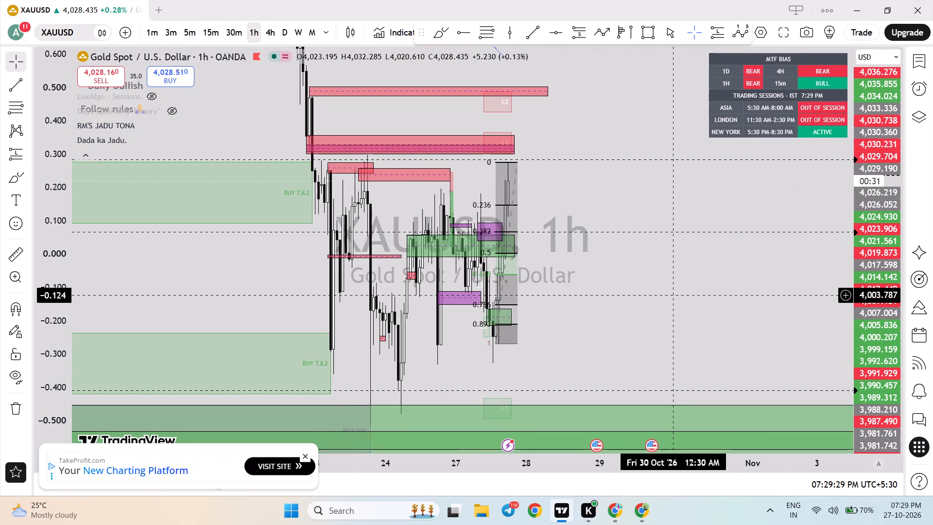
Return XAUUSD to the 15-minute timeframe and extend the green demand zone at the 0.5 Fib level slightly past the Fib's end.
left_click(207, 31)
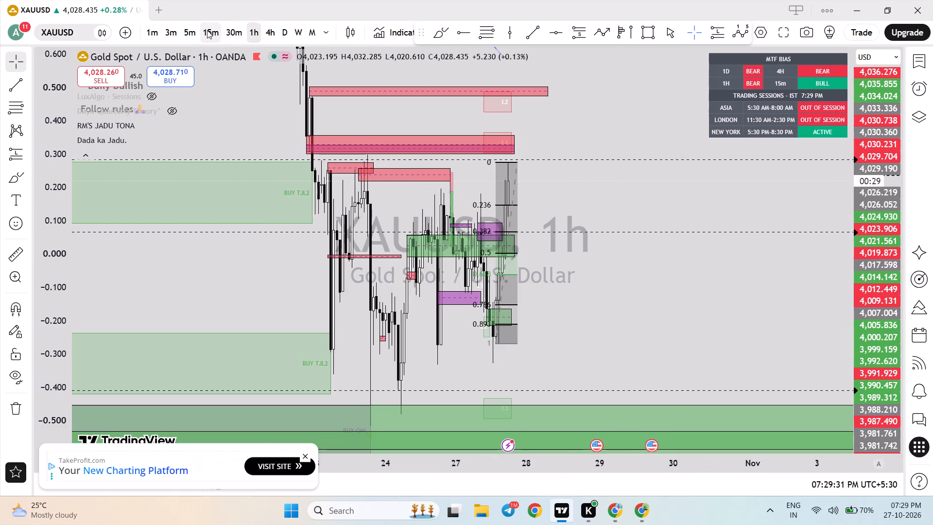
left_click_drag(879, 303, 864, 153)
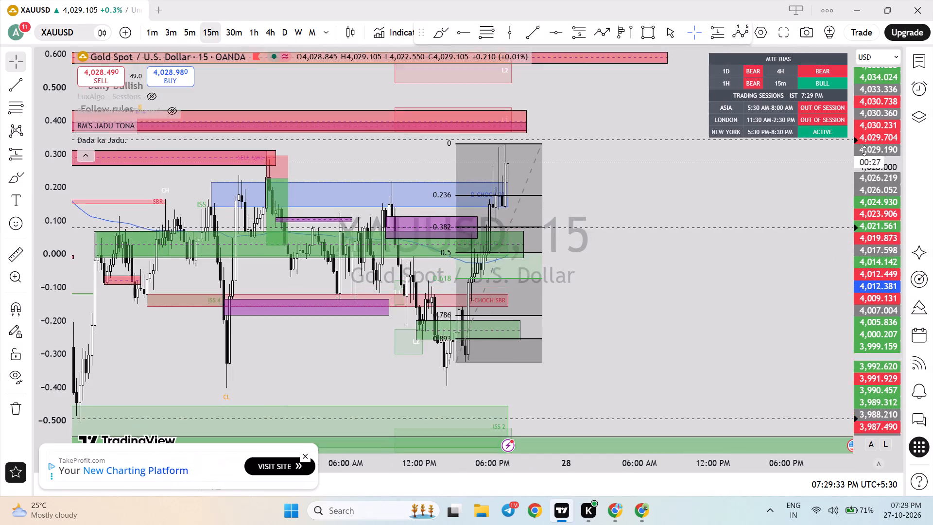
left_click_drag(638, 132, 636, 229)
scroll(615, 200, "up", 1)
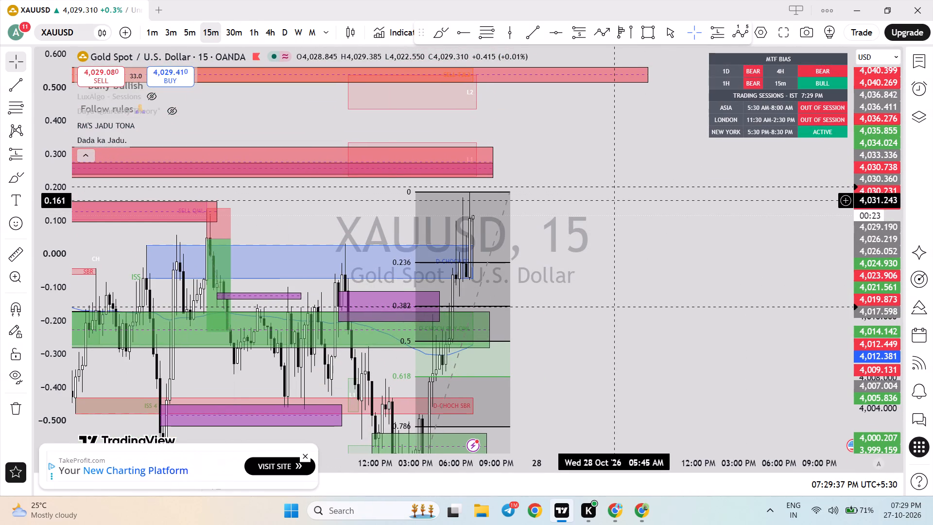
scroll(615, 200, "down", 1)
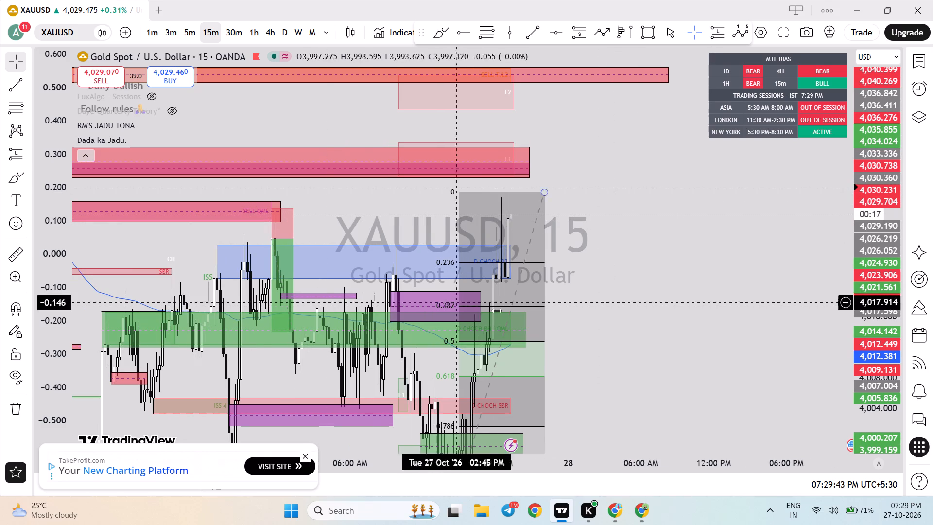
left_click_drag(525, 331, 559, 336)
left_click(687, 285)
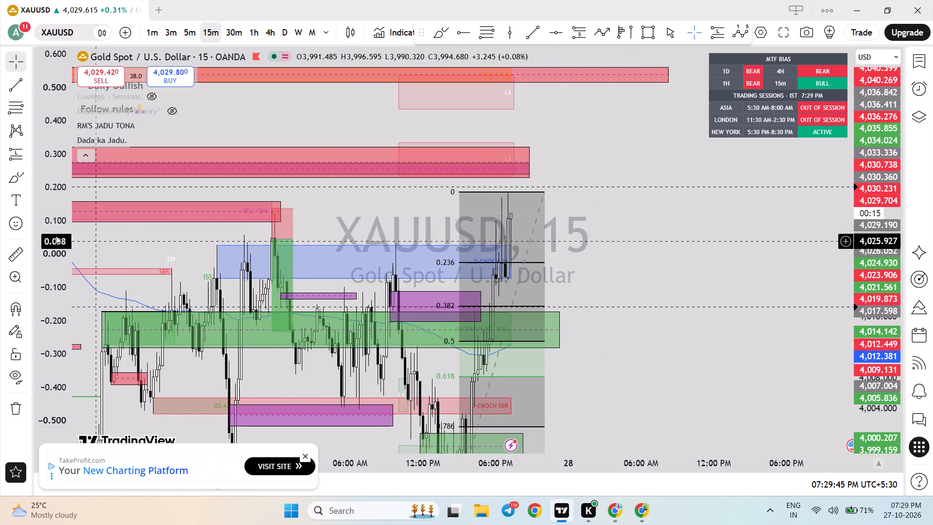
Measure the height of the extended green demand zone from its upper to its lower edge.
left_click(6, 244)
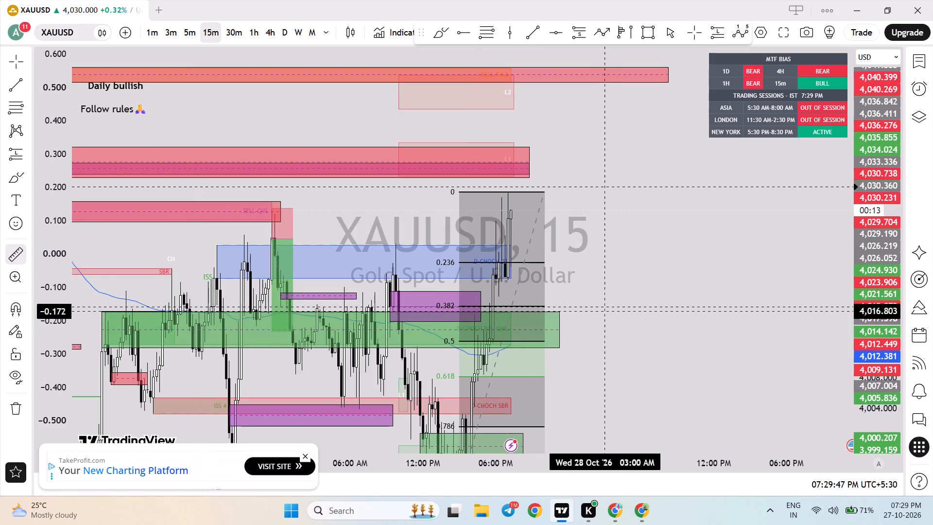
left_click(601, 312)
left_click(563, 349)
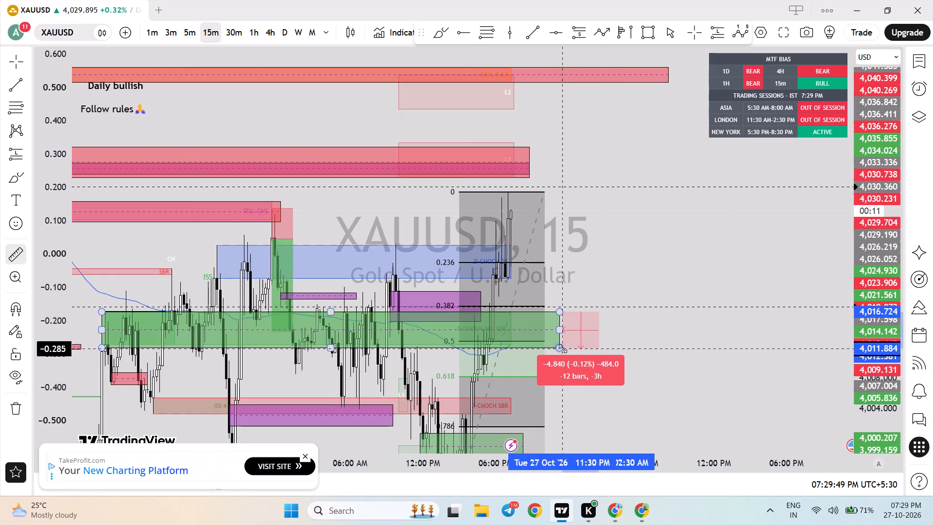
left_click(643, 337)
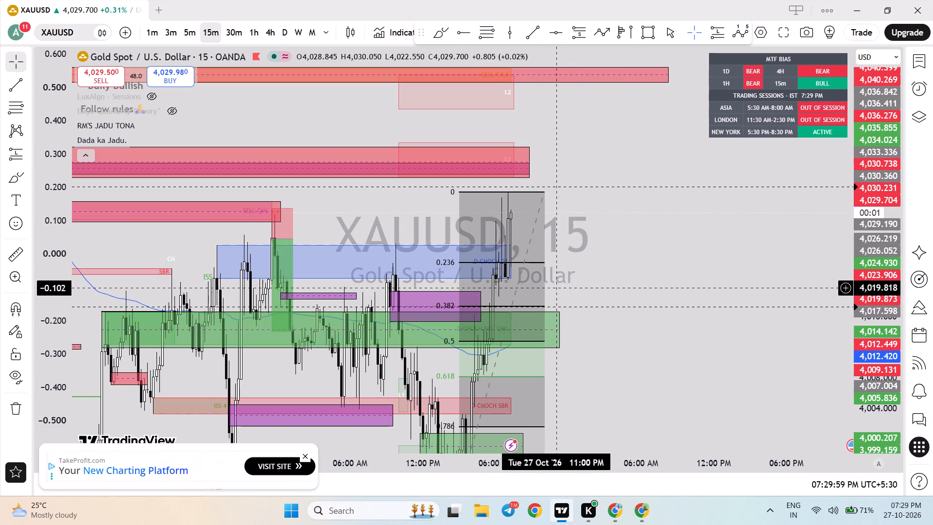
Examine the newest 15-minute candle against the purple zone at the 0.382 Fib level and the green zone beneath it.
left_click_drag(565, 308, 574, 306)
left_click(596, 287)
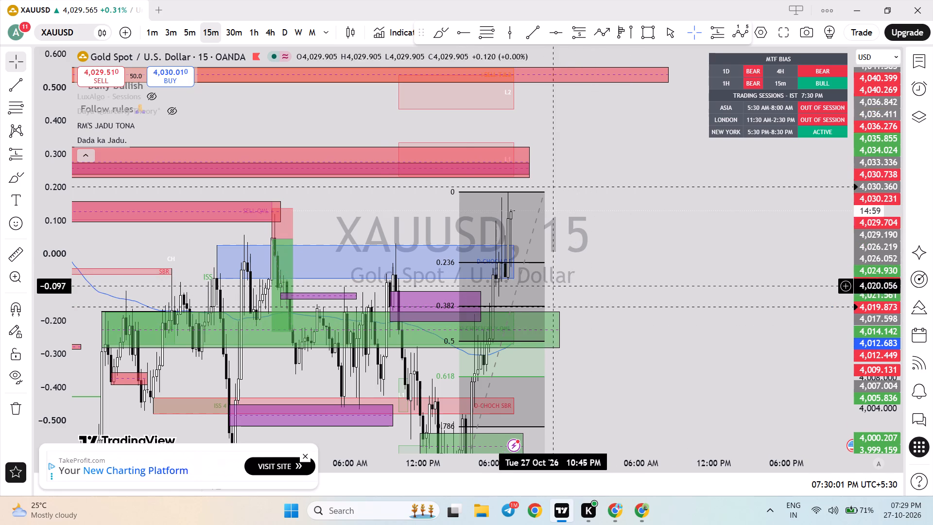
left_click_drag(607, 274, 596, 205)
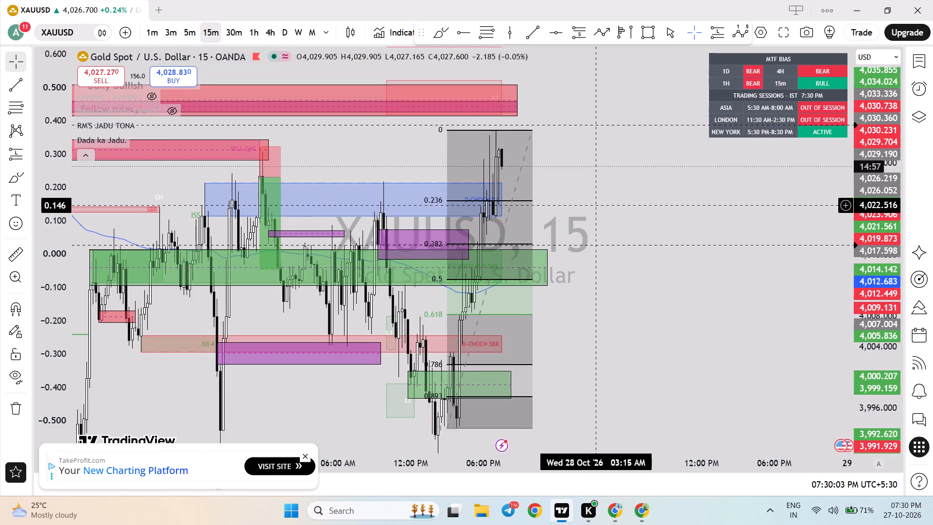
left_click(472, 246)
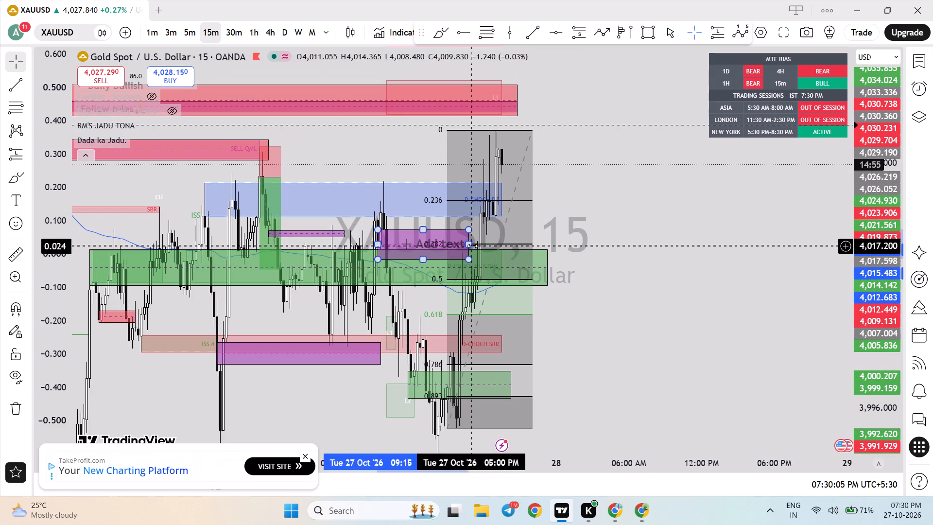
left_click(622, 222)
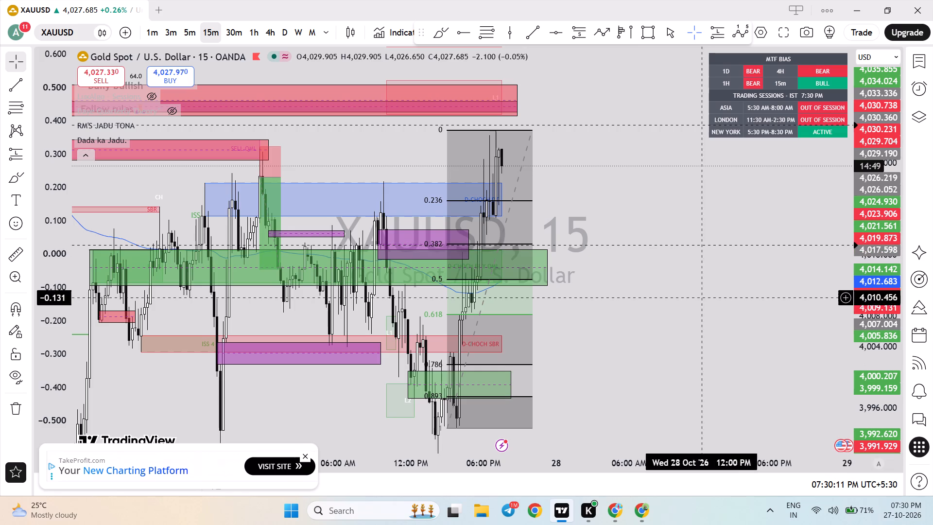
Switch XAUUSD to the 4-hour timeframe and delete the Fib retracement of the latest rise.
left_click(271, 27)
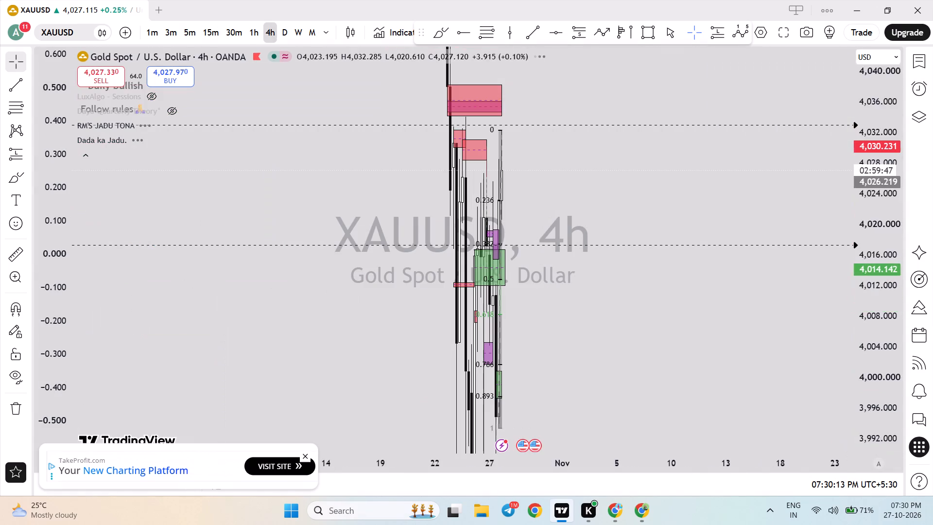
left_click_drag(898, 210, 864, 354)
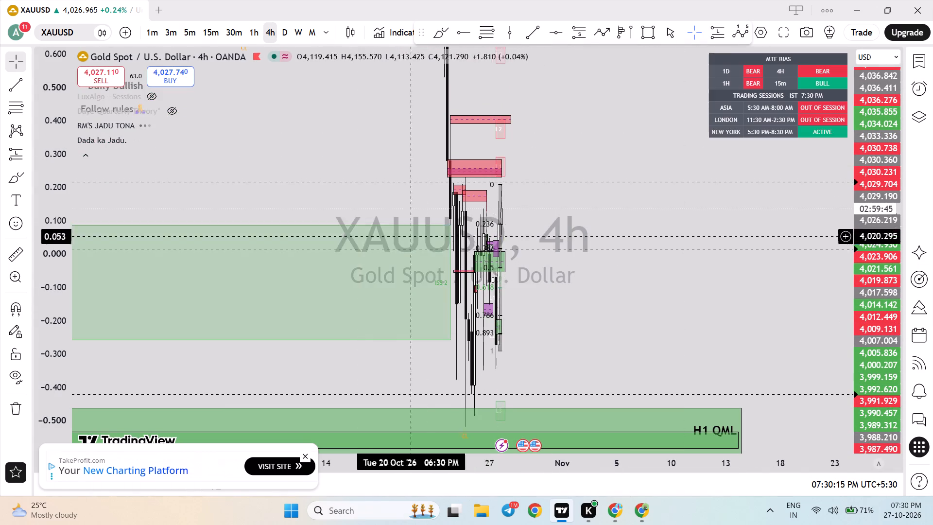
scroll(360, 223, "up", 4)
left_click_drag(396, 287, 435, 288)
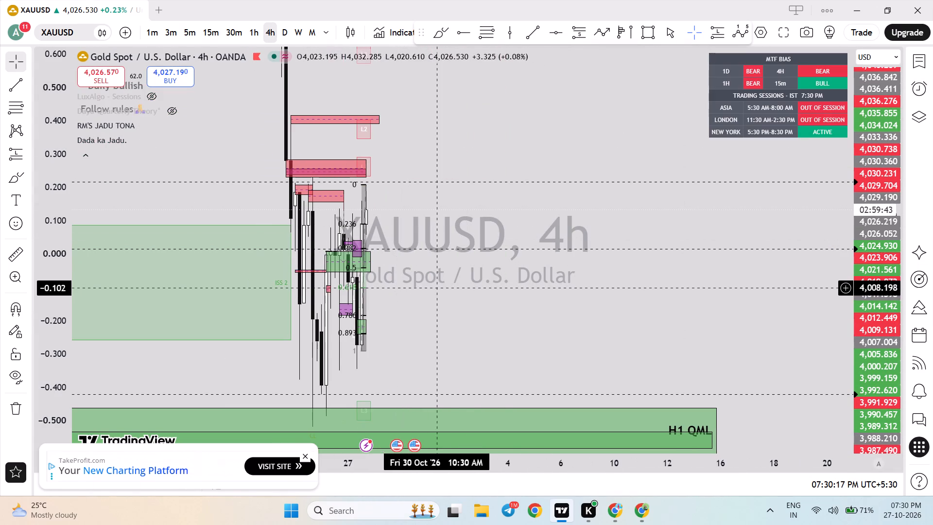
left_click(363, 349)
left_click(528, 101)
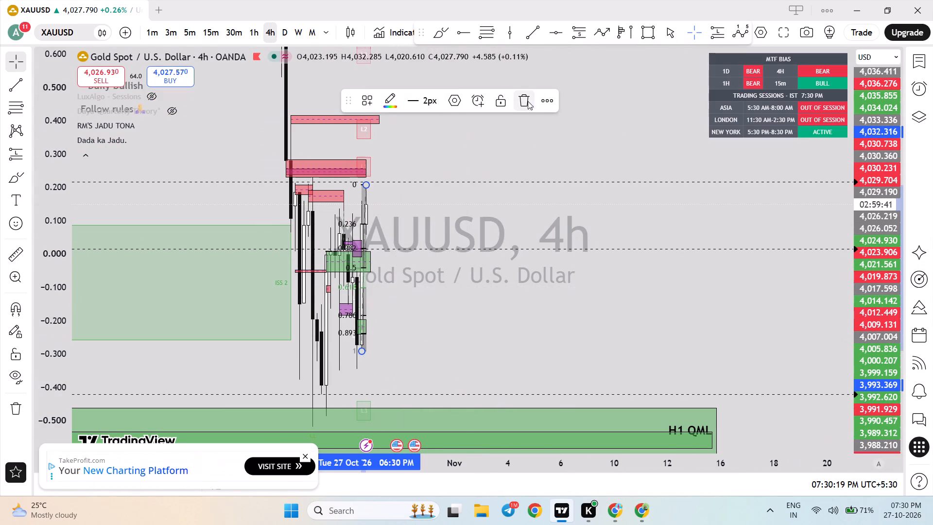
Examine the latest candles on the 4-hour chart, then return XAUUSD to the 15-minute timeframe to check the supply zones overhead.
left_click_drag(412, 227, 455, 228)
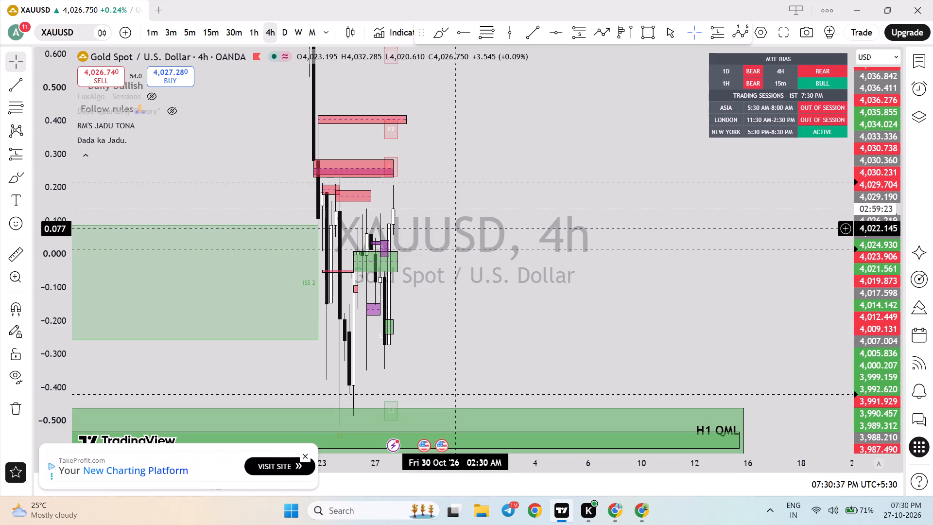
left_click_drag(432, 253, 451, 256)
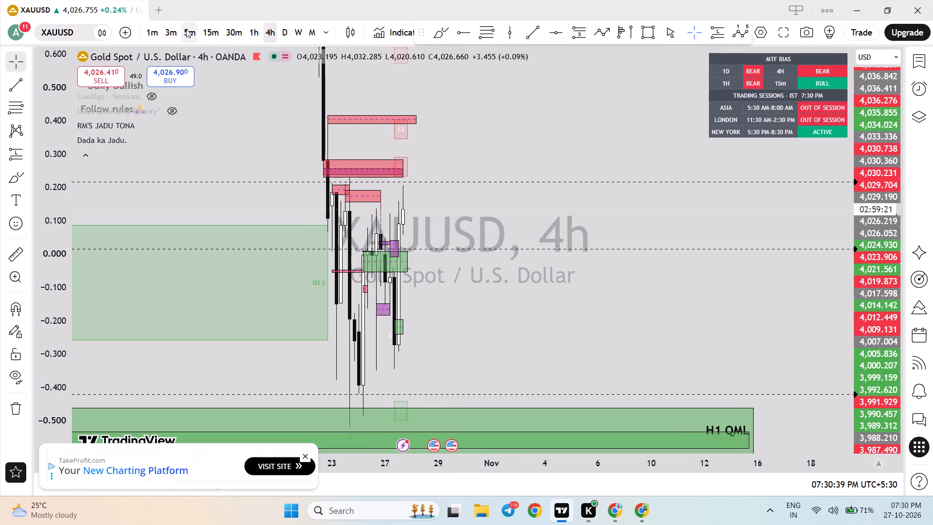
left_click(186, 29)
left_click(209, 34)
scroll(256, 116, "down", 2)
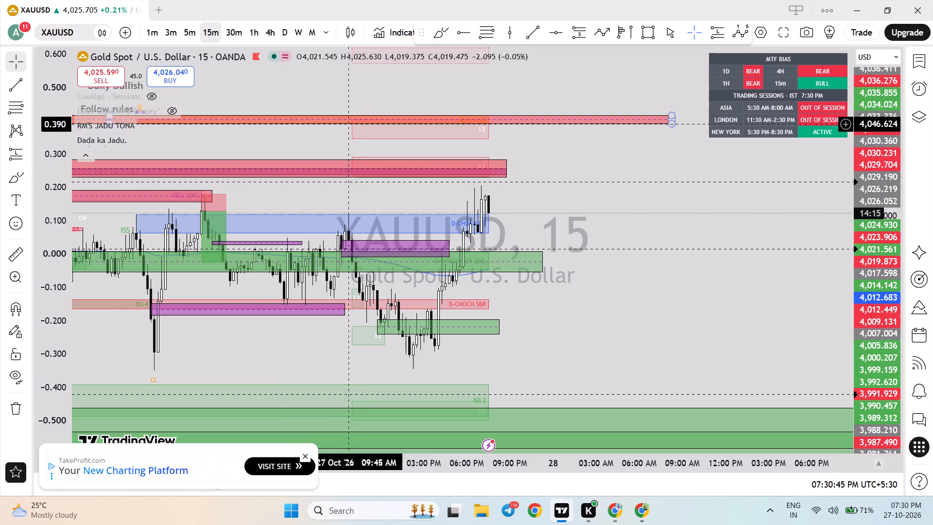
Switch XAUUSD to the 1-hour timeframe and hide the RM'S JADU TONA and Dada ka Jadu. indicators.
left_click(251, 35)
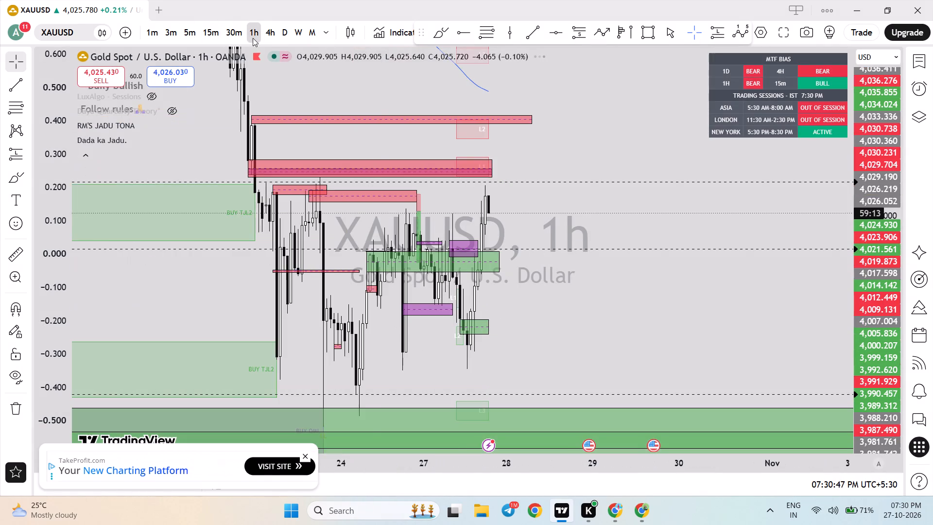
scroll(380, 241, "up", 1)
left_click_drag(315, 225, 333, 222)
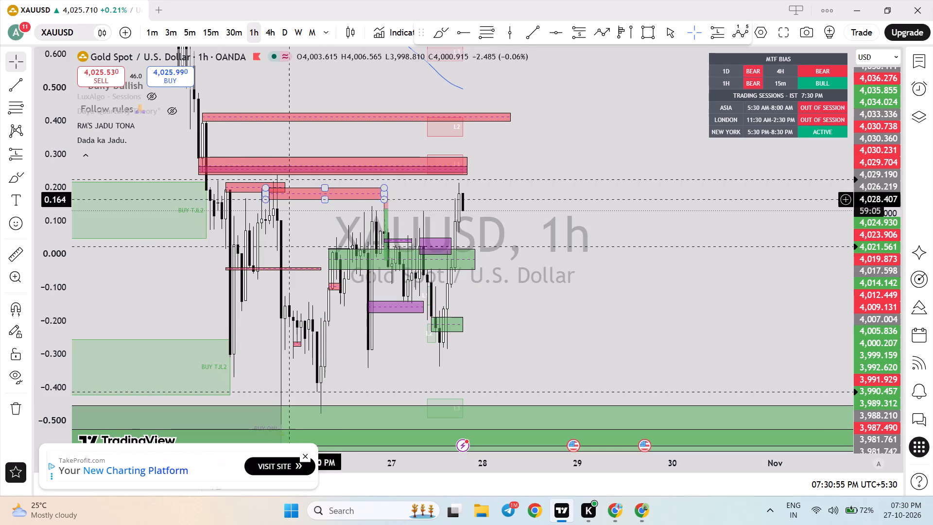
left_click(144, 123)
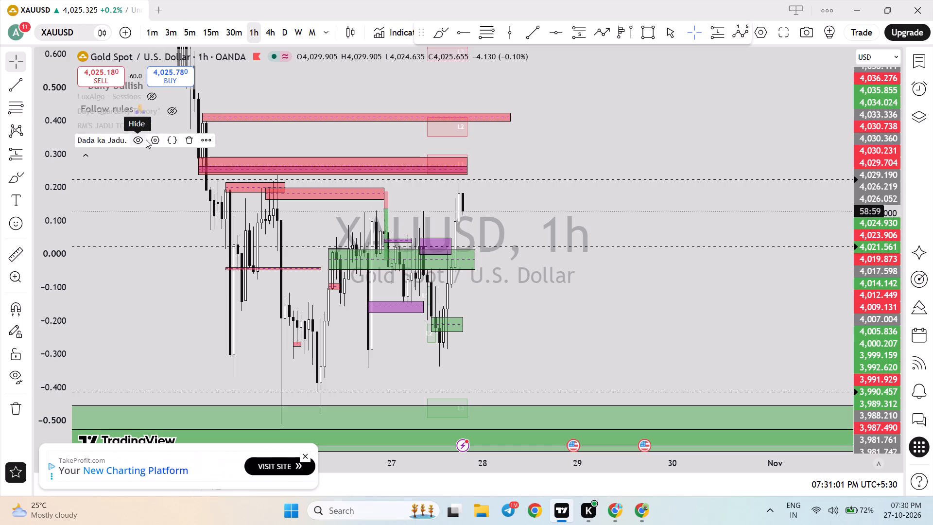
left_click(138, 139)
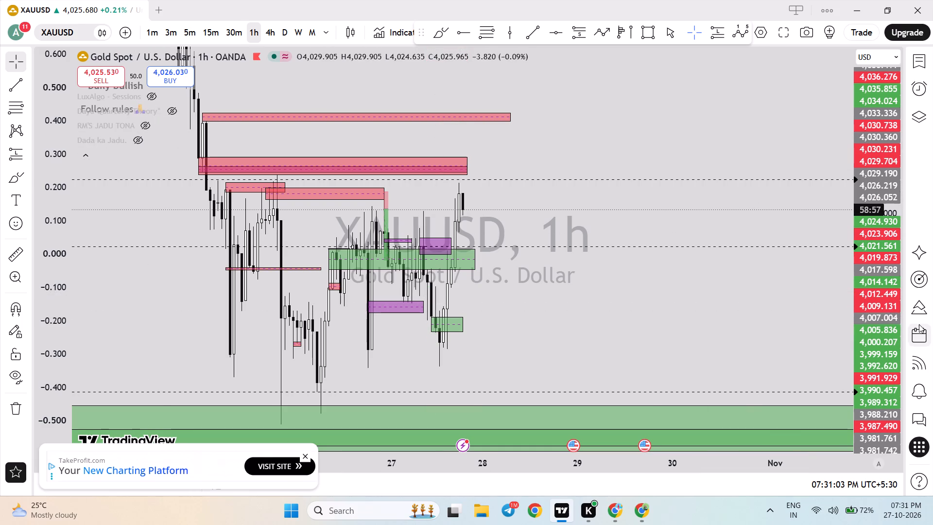
Switch XAUUSD to the 15-minute timeframe for a brief check, and on to the 1-minute timeframe.
left_click_drag(884, 360, 876, 225)
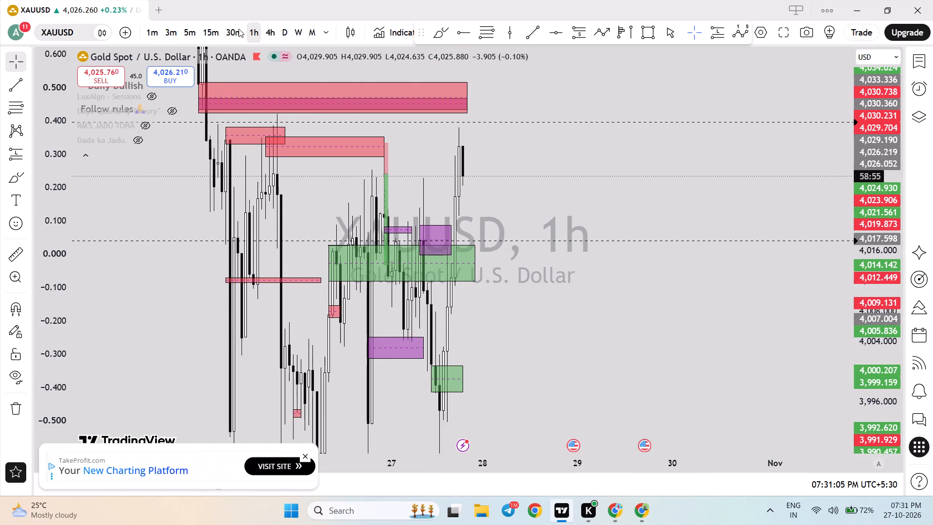
left_click(205, 37)
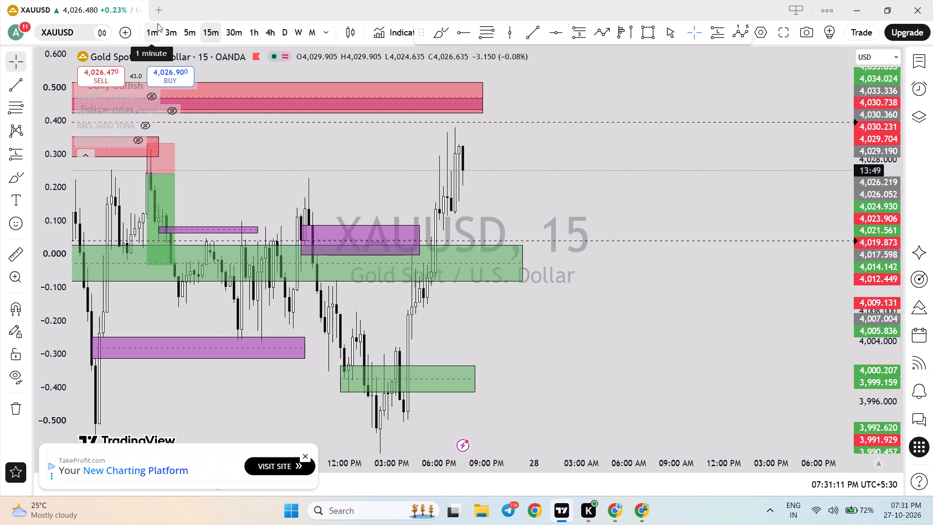
scroll(120, 192, "down", 3)
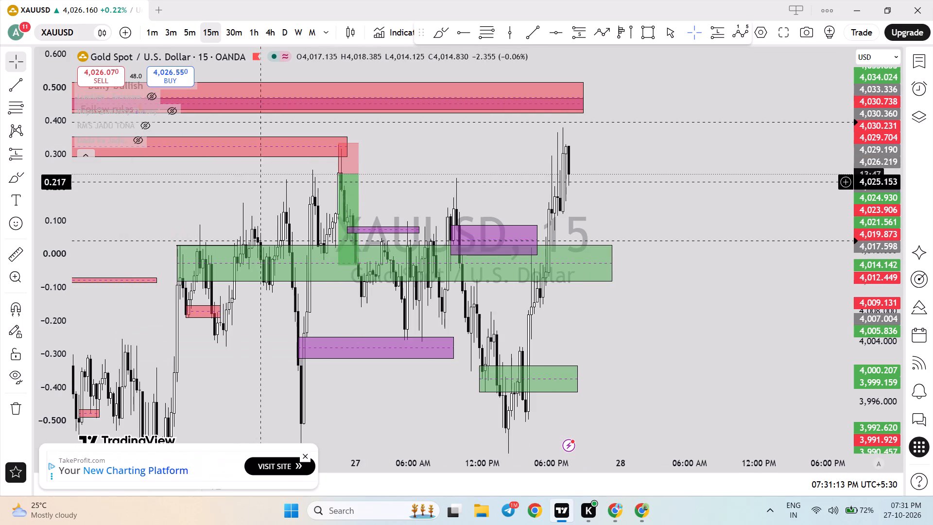
left_click(152, 39)
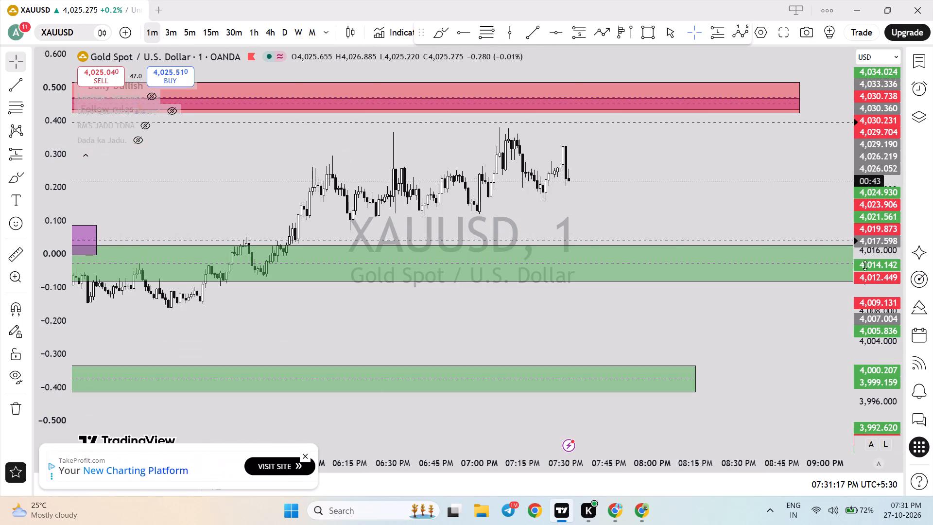
Place a long position at the latest candle with entry about 4,025.97, target about 4,034.79 and stop about 4,023.04.
left_click_drag(883, 306, 866, 210)
left_click_drag(766, 206, 741, 288)
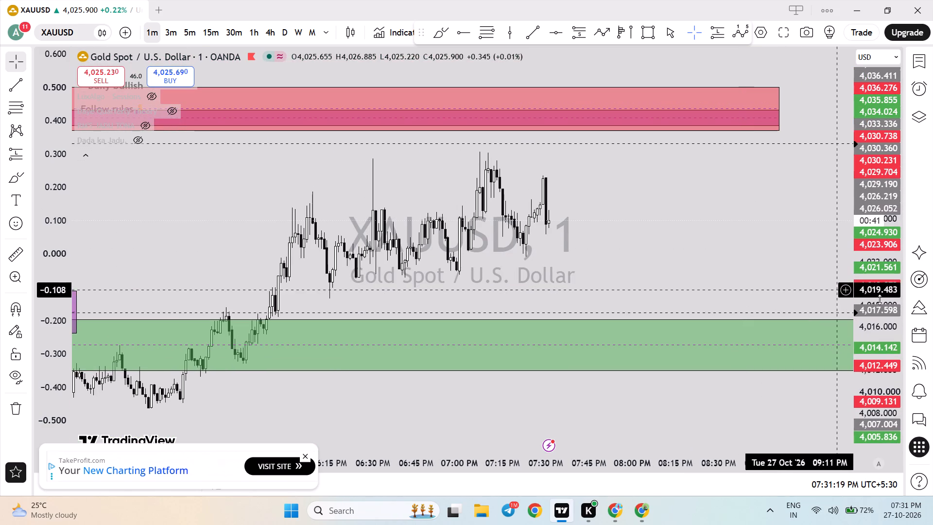
left_click_drag(871, 336, 863, 297)
left_click(711, 30)
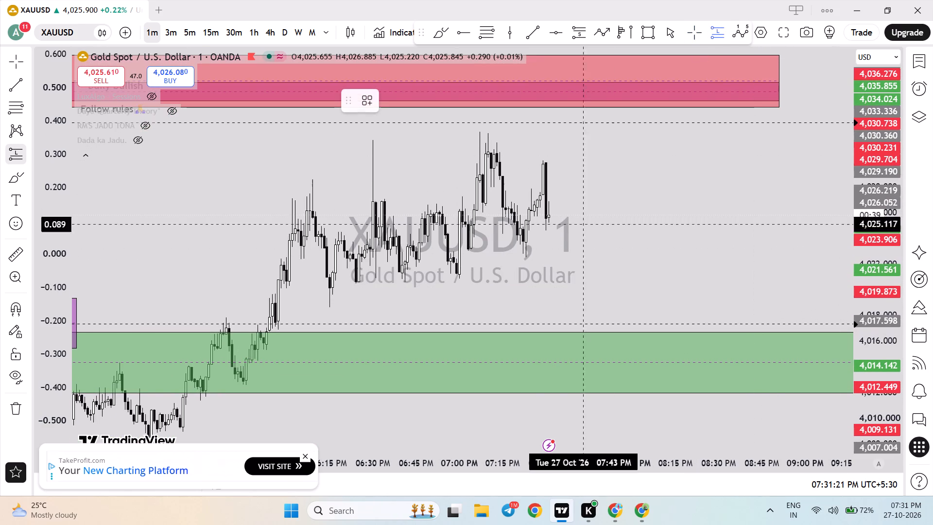
left_click(546, 213)
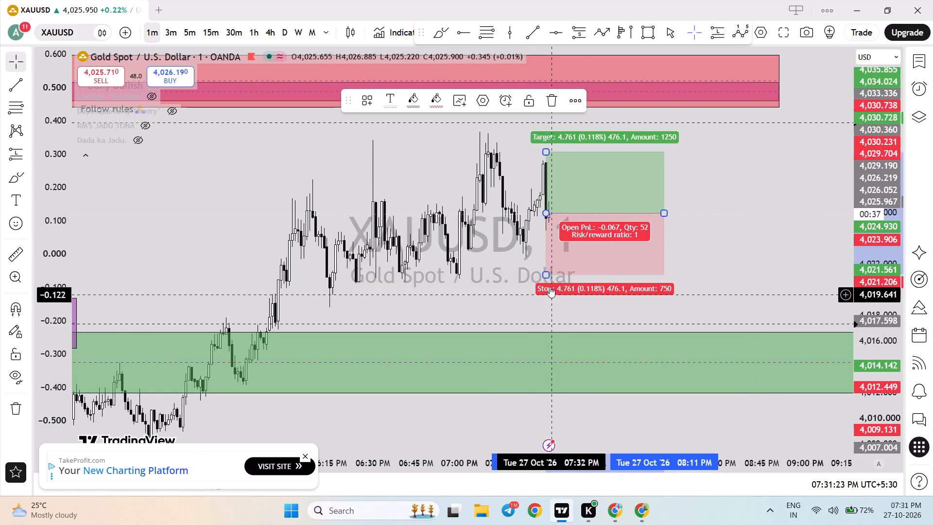
left_click_drag(546, 274, 557, 260)
left_click_drag(548, 152, 548, 152)
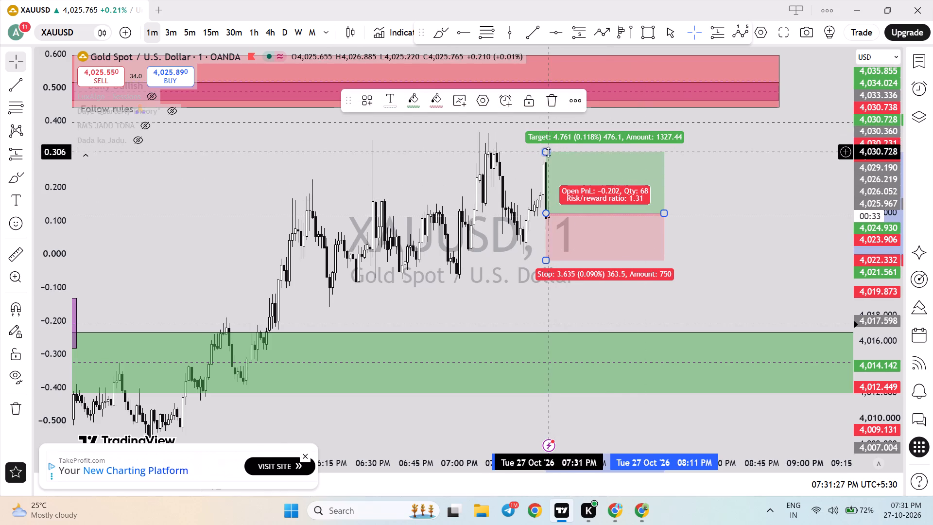
left_click_drag(548, 152, 616, 102)
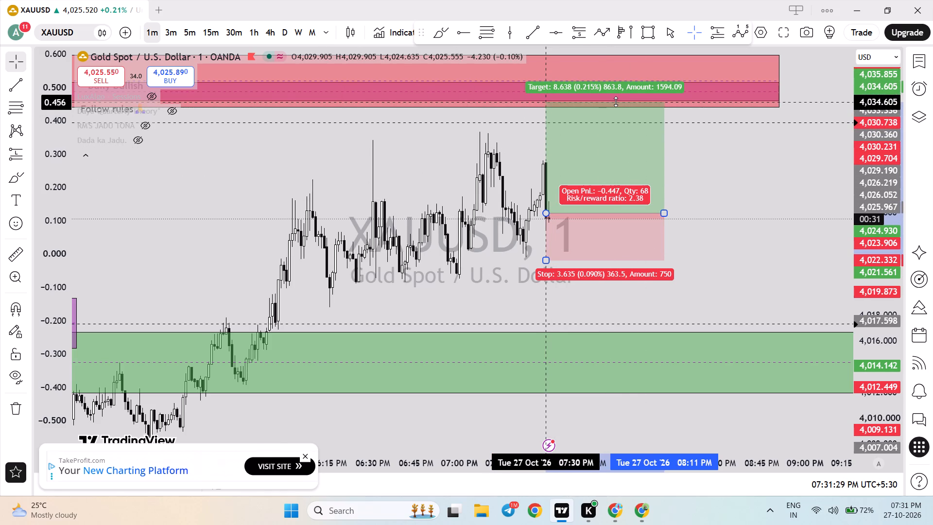
left_click_drag(616, 102, 615, 99)
left_click(670, 175)
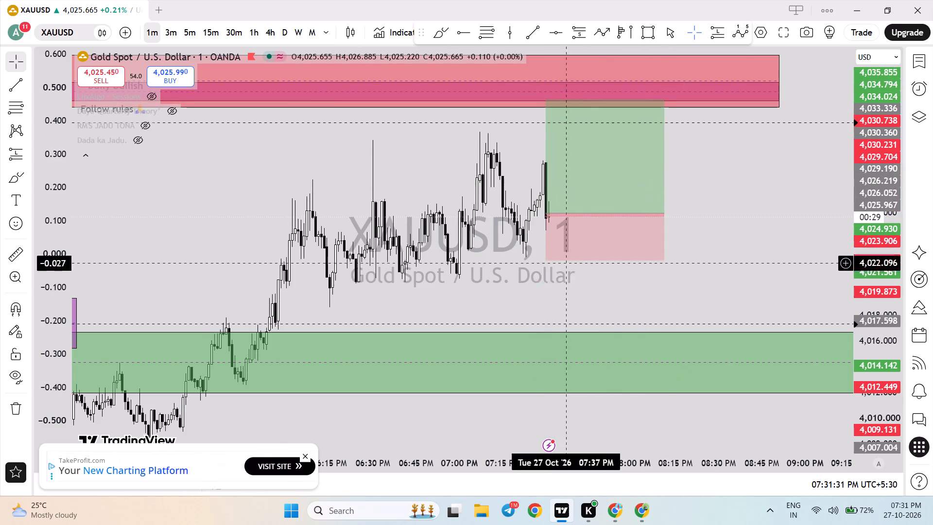
left_click_drag(548, 260, 541, 250)
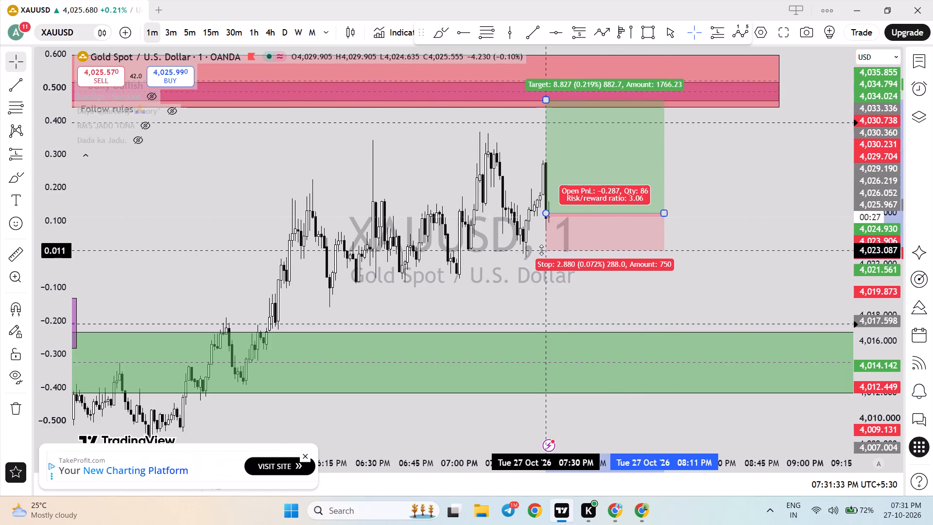
left_click_drag(541, 250, 539, 250)
left_click(742, 226)
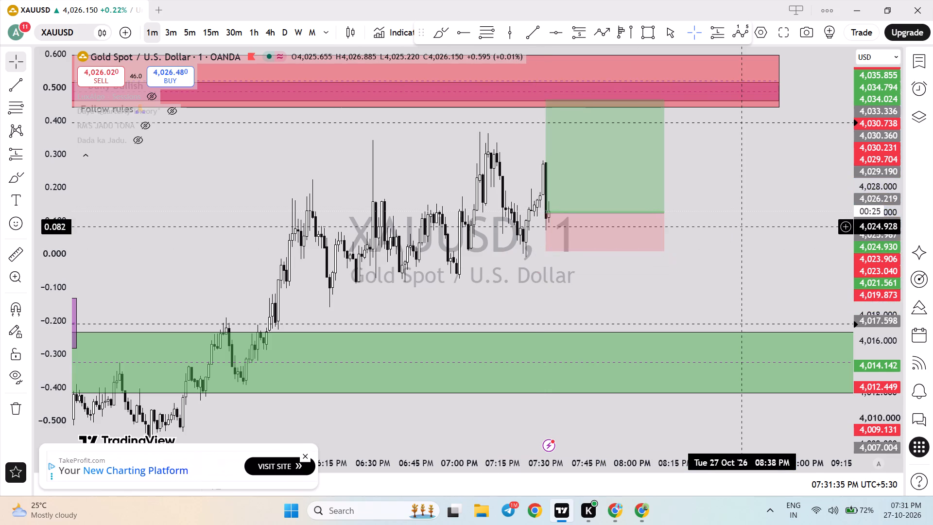
Shorten the long position's time span to end at about 7:47 PM.
left_click_drag(884, 285, 880, 219)
scroll(777, 227, "down", 3)
left_click_drag(776, 228, 767, 263)
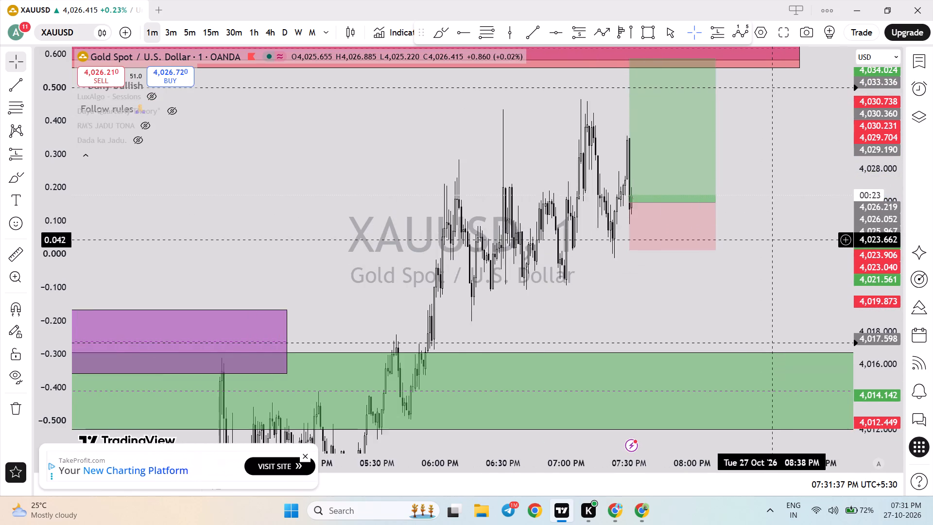
left_click_drag(767, 263, 759, 300)
left_click_drag(877, 210, 876, 256)
left_click_drag(700, 259, 681, 259)
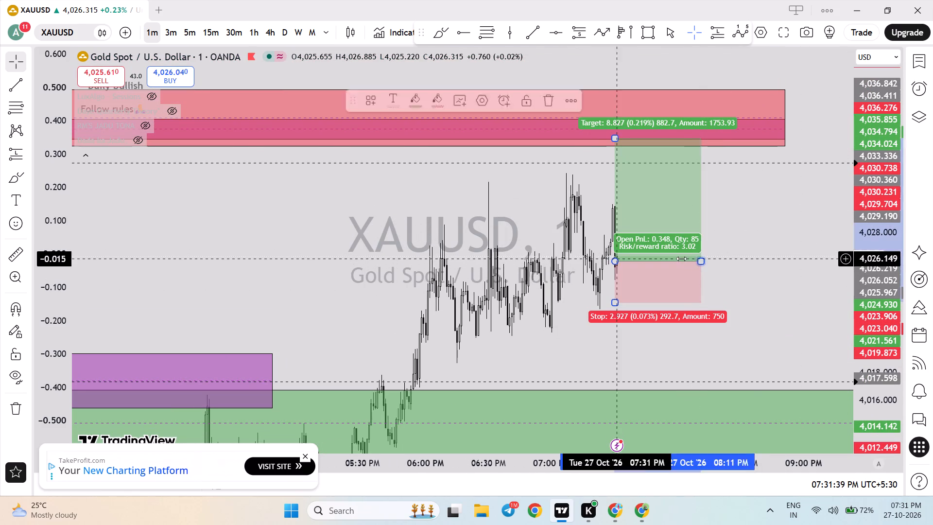
left_click_drag(681, 259, 673, 259)
left_click(716, 265)
left_click_drag(874, 327, 878, 290)
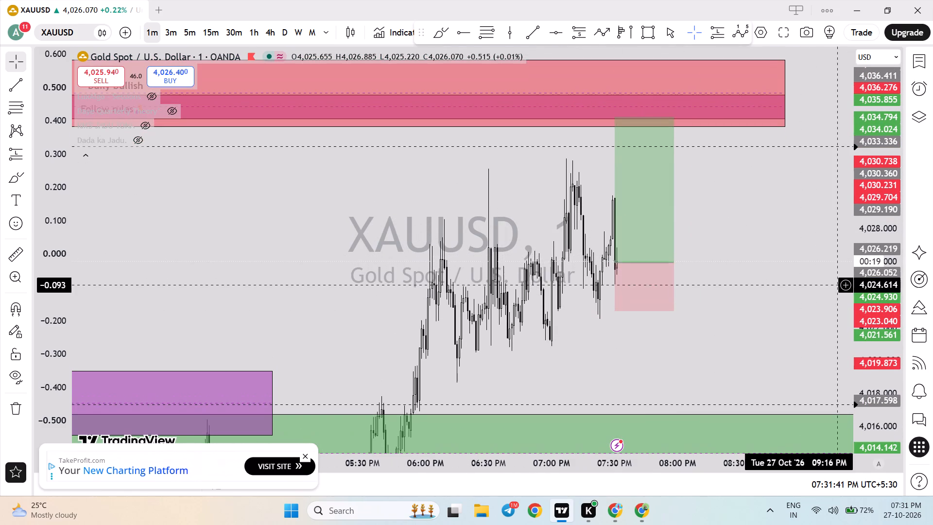
scroll(837, 284, "up", 1)
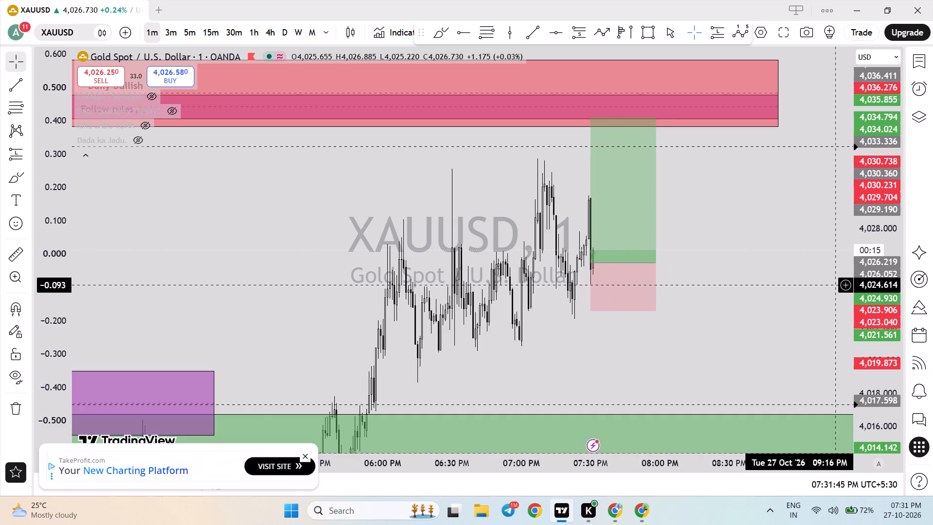
left_click_drag(893, 259, 889, 290)
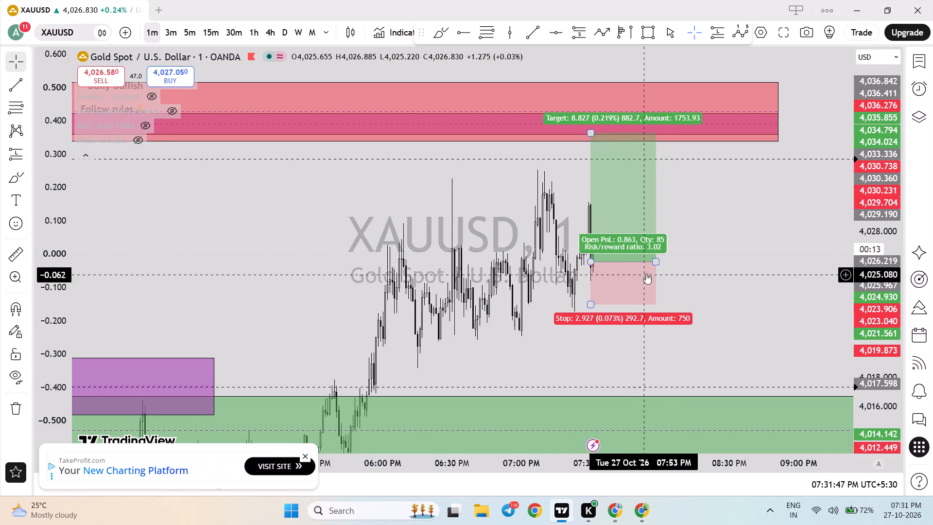
left_click_drag(654, 261, 628, 262)
left_click(701, 264)
Check the long position on the 5-minute and 3-minute charts, then return XAUUSD to the 1-minute timeframe.
scroll(656, 298, "up", 1)
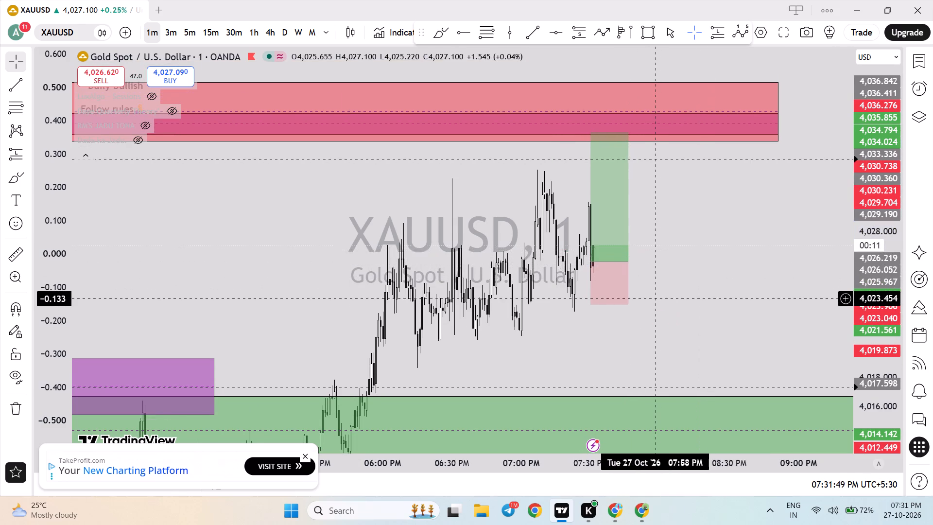
scroll(656, 298, "up", 1)
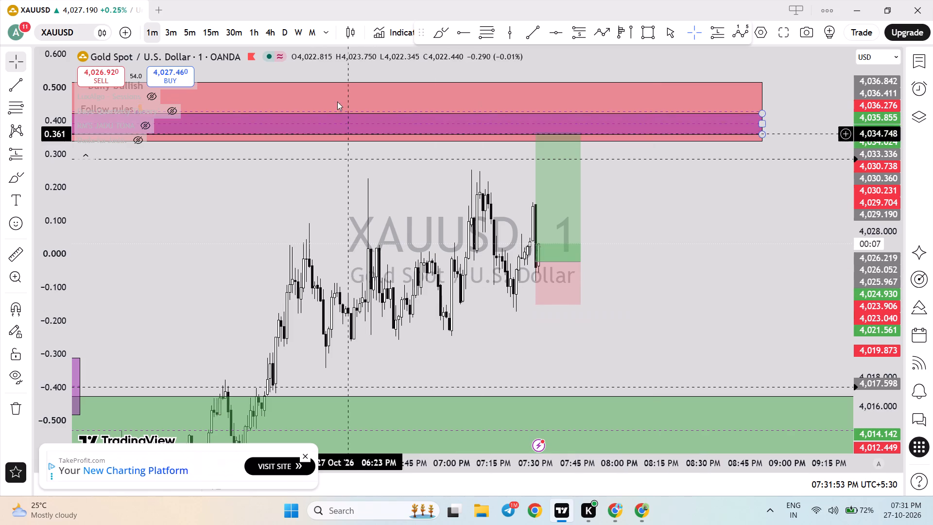
left_click(191, 39)
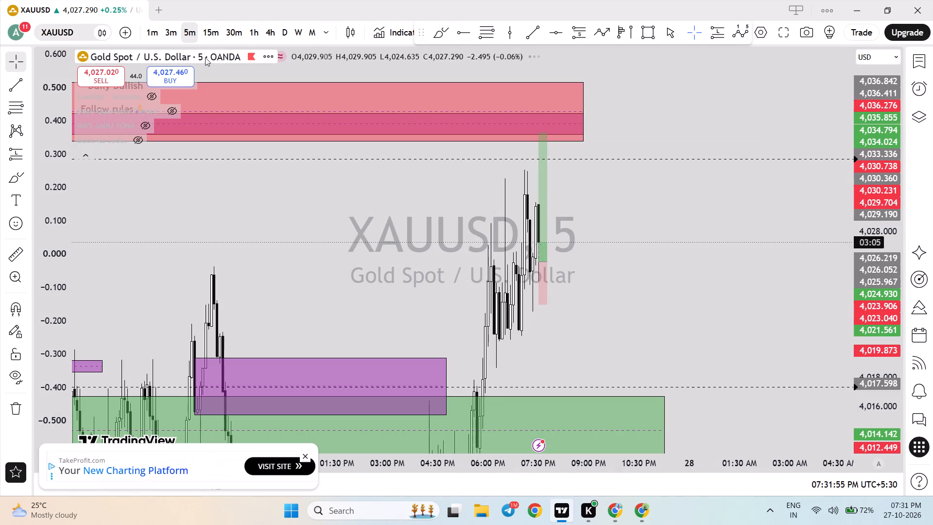
left_click(170, 34)
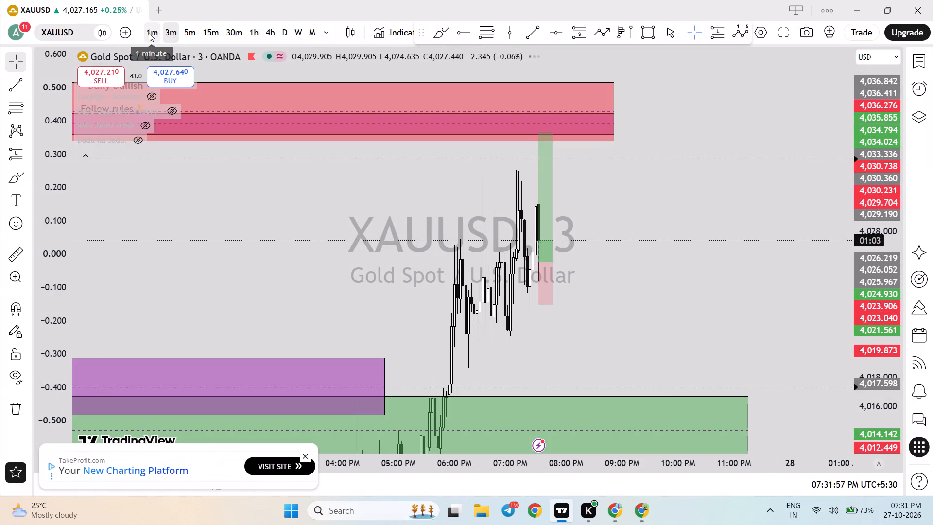
left_click(149, 33)
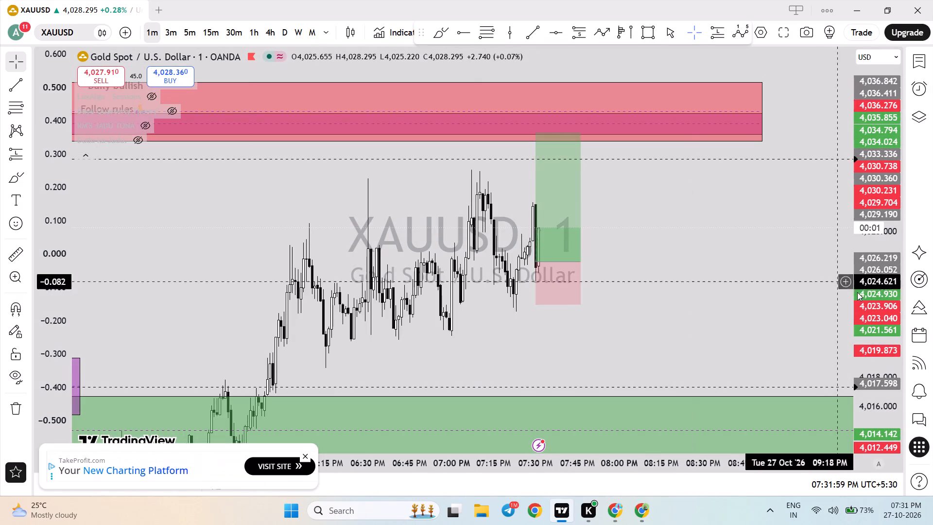
Move the whole long position up to an entry of about 4,027.86, starting at the 7:32 PM candle.
left_click_drag(874, 315, 861, 274)
left_click_drag(664, 248, 651, 270)
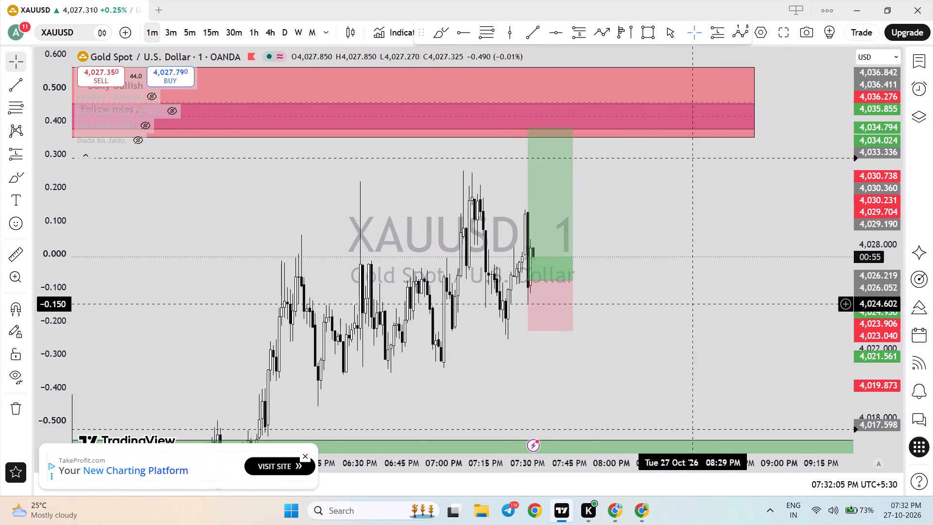
left_click_drag(884, 332, 884, 164)
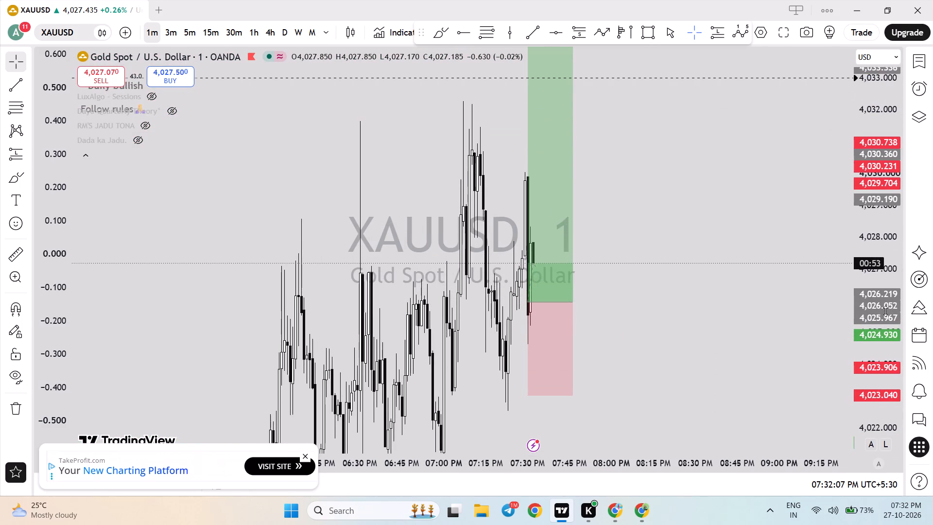
left_click_drag(884, 329, 885, 190)
left_click_drag(882, 230, 869, 408)
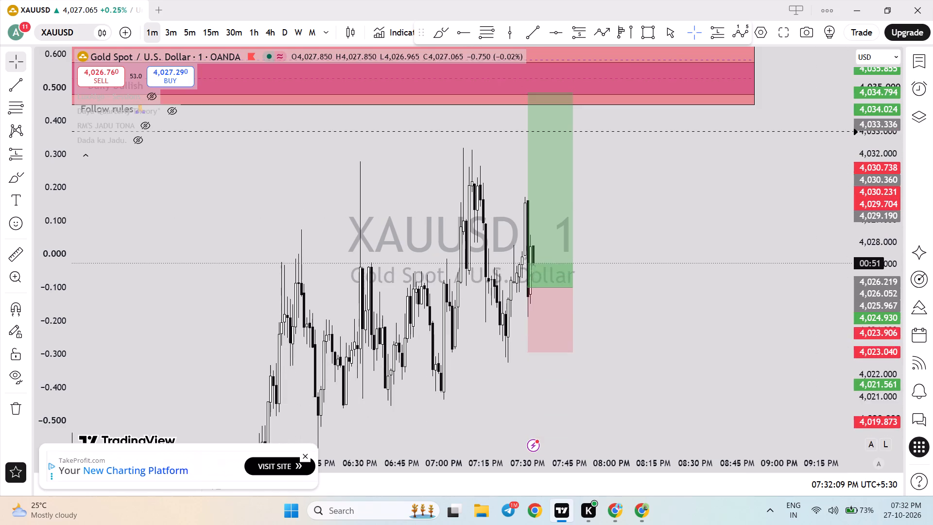
left_click_drag(538, 315, 543, 273)
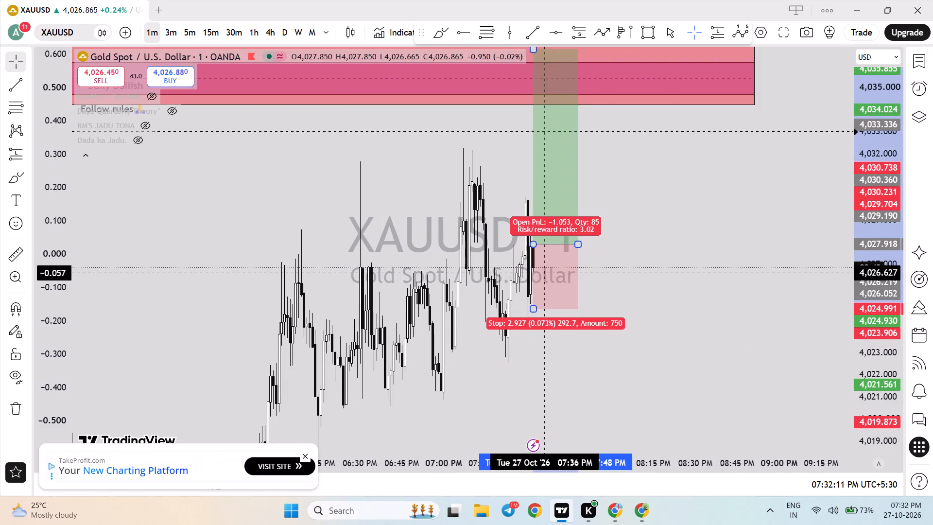
left_click_drag(543, 273, 543, 274)
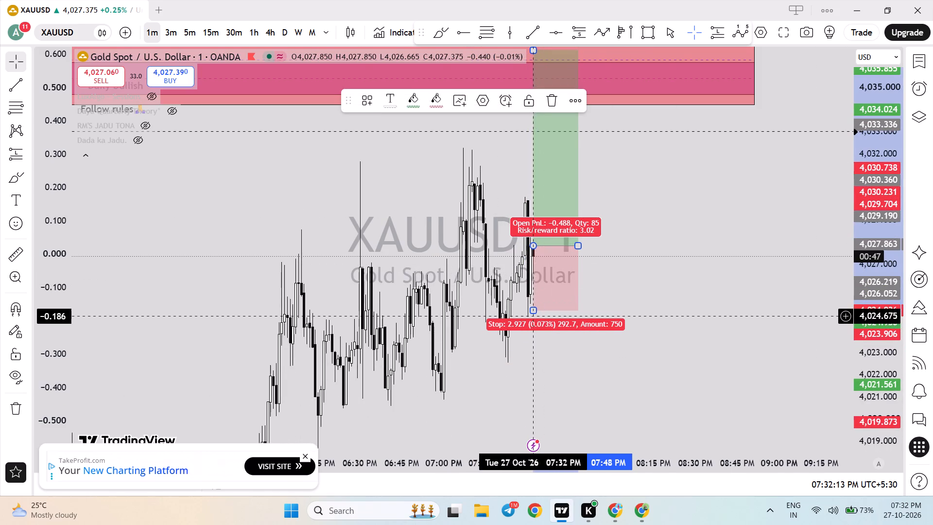
Set the long position's stop to about 4,024.62, below the recent candle low.
left_click_drag(533, 315, 554, 310)
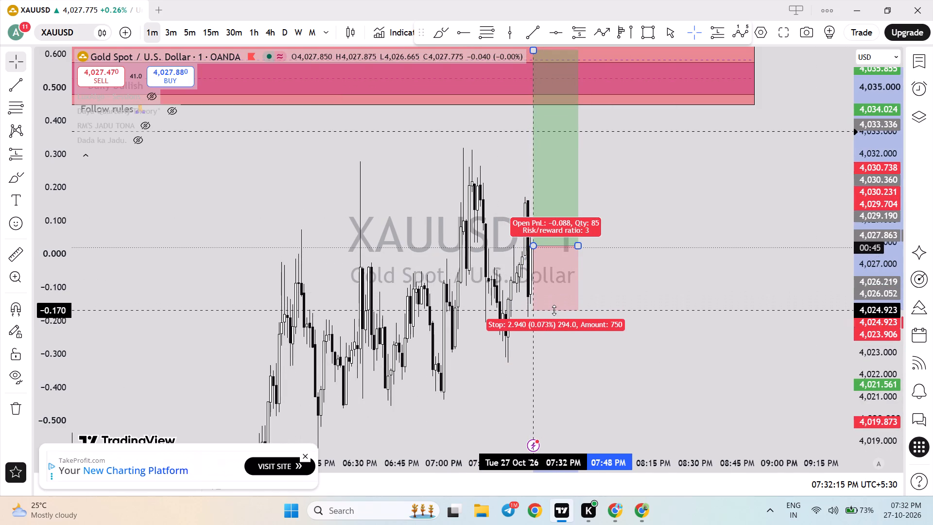
left_click_drag(554, 310, 551, 317)
left_click(618, 293)
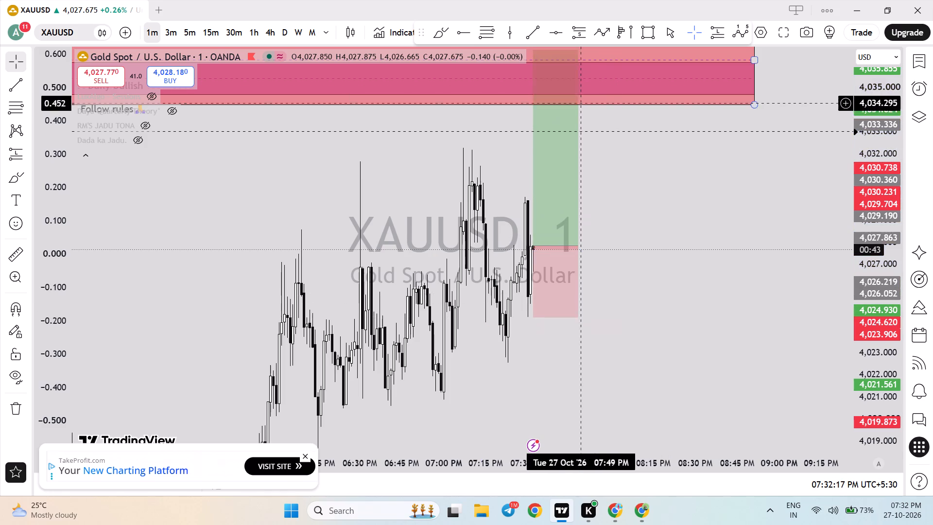
Lower the long position's target to about 4,034.73, at the lower edge of the darker red supply zone.
left_click_drag(880, 166, 879, 238)
left_click_drag(757, 235, 741, 312)
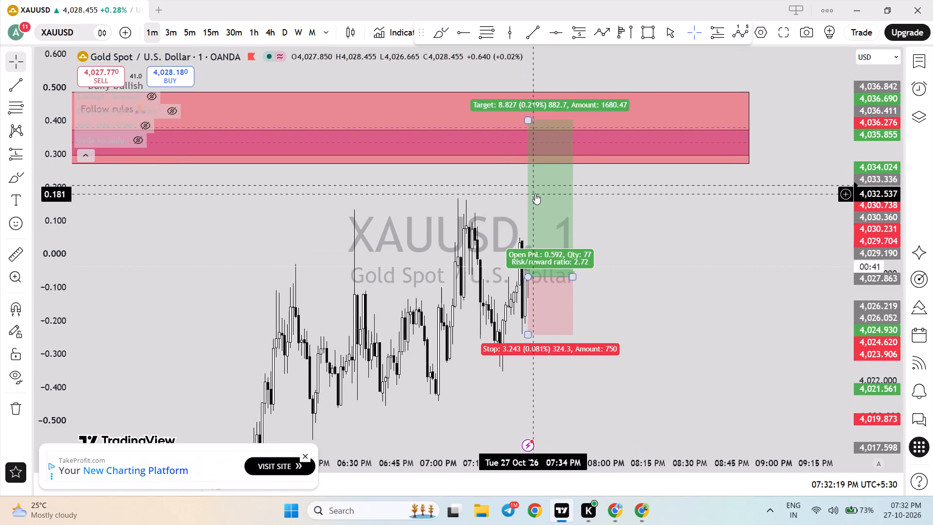
left_click(614, 223)
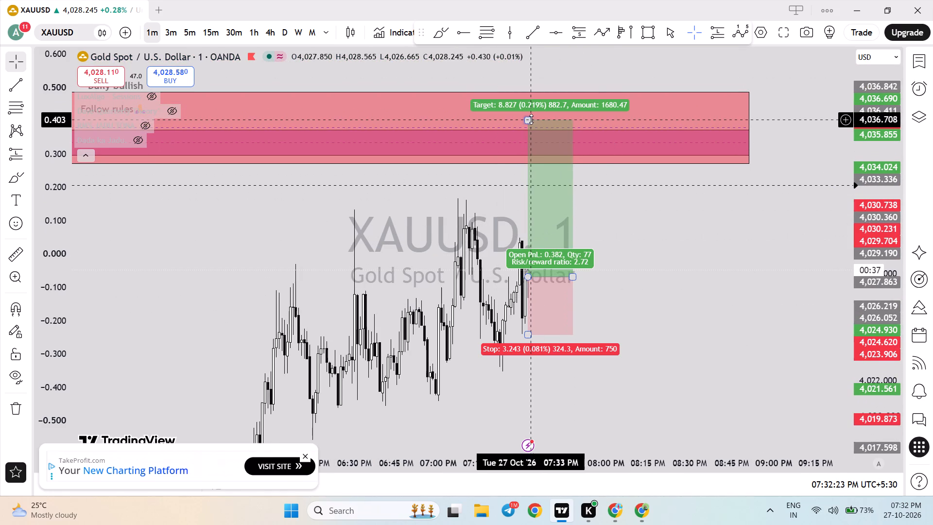
left_click_drag(530, 119, 518, 155)
left_click(607, 223)
Shorten the long position's time span to end at about 7:45 PM.
scroll(616, 235, "up", 3)
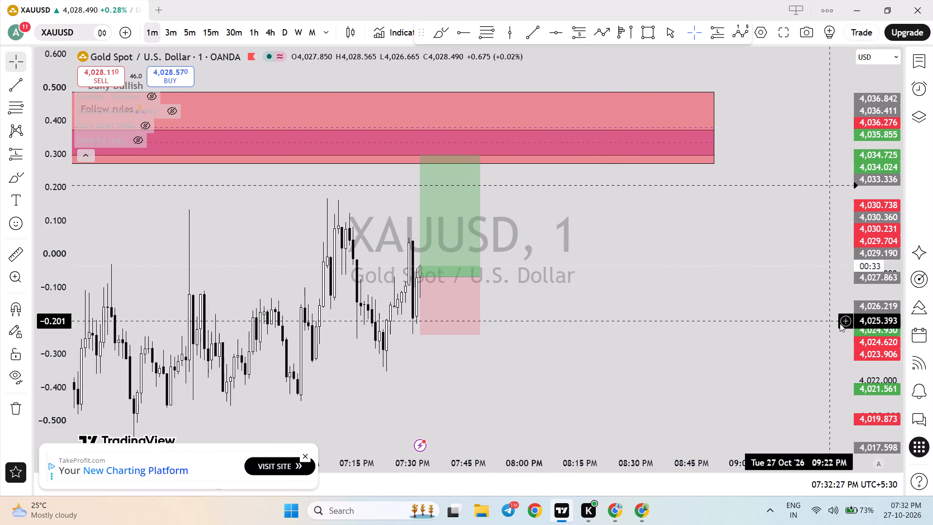
left_click_drag(873, 356, 870, 325)
left_click_drag(622, 271, 671, 273)
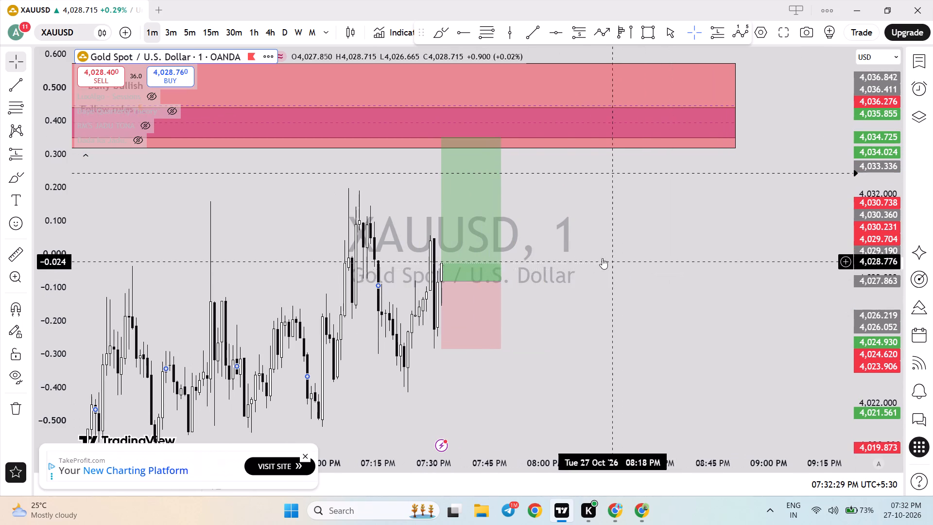
scroll(602, 258, "down", 2)
left_click_drag(570, 284, 560, 284)
left_click(584, 282)
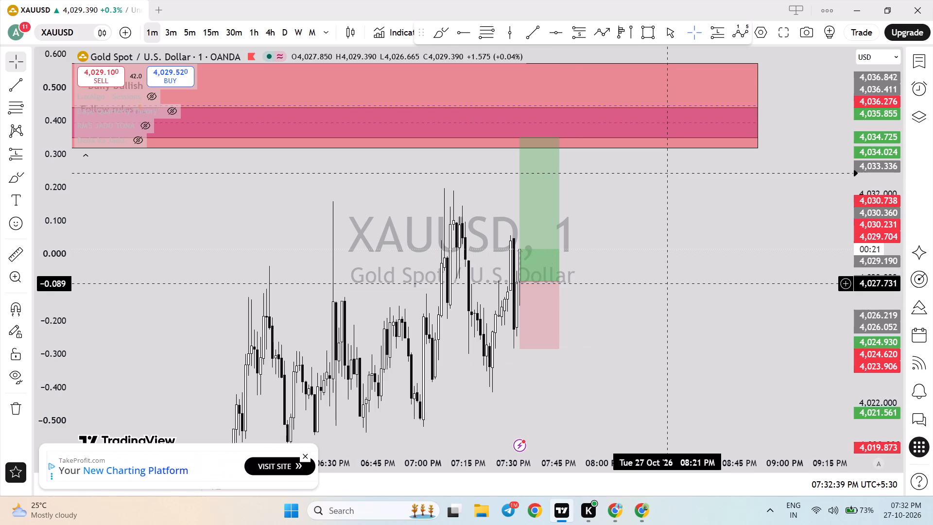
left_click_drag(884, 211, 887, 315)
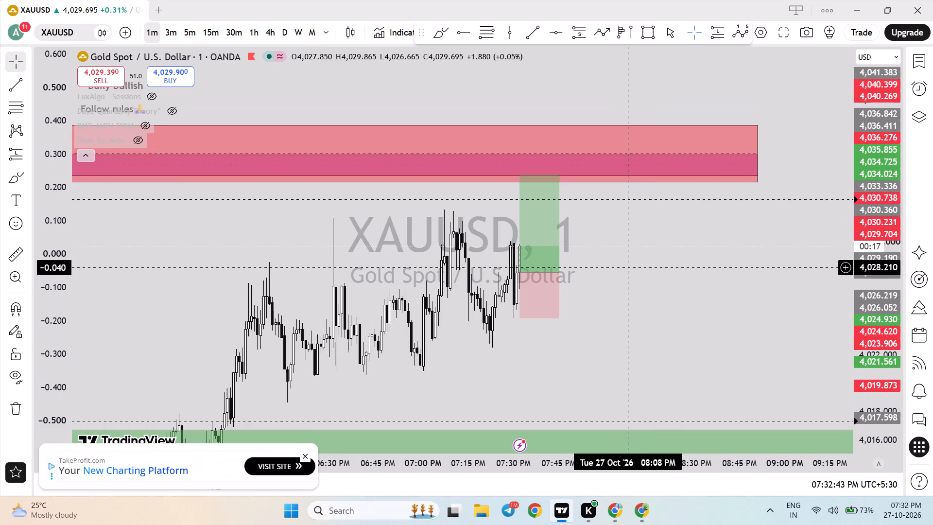
Review the 30-minute and 1-hour charts, and return to the 1-minute timeframe.
left_click(244, 30)
left_click(261, 34)
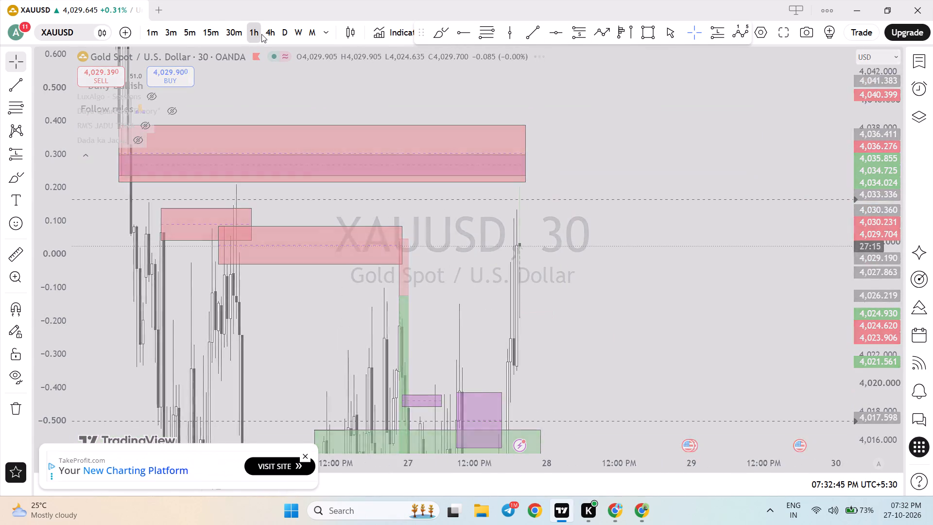
left_click(149, 30)
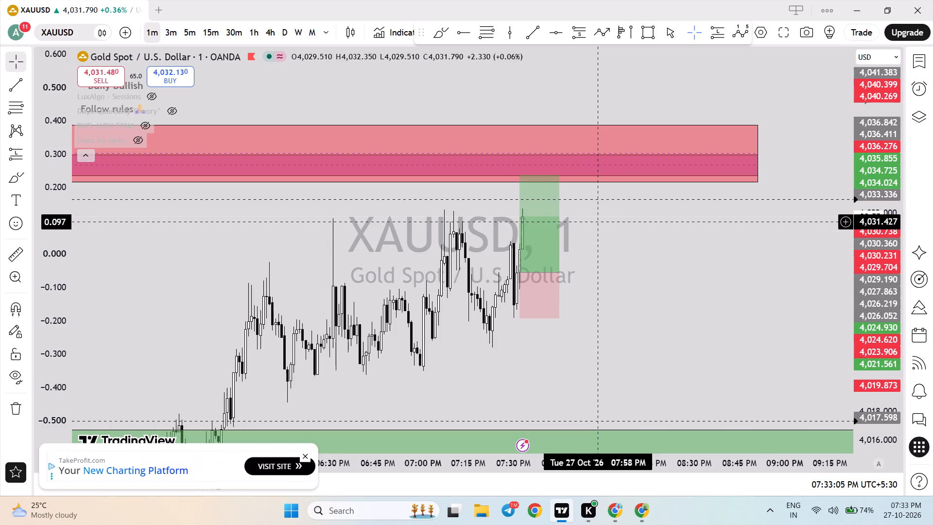
Measure the latest rise beside the current candle twice, starting from about 4,029.49 and 4,029.97, up to around the candle's high.
left_click_drag(894, 330, 877, 298)
scroll(540, 270, "up", 2)
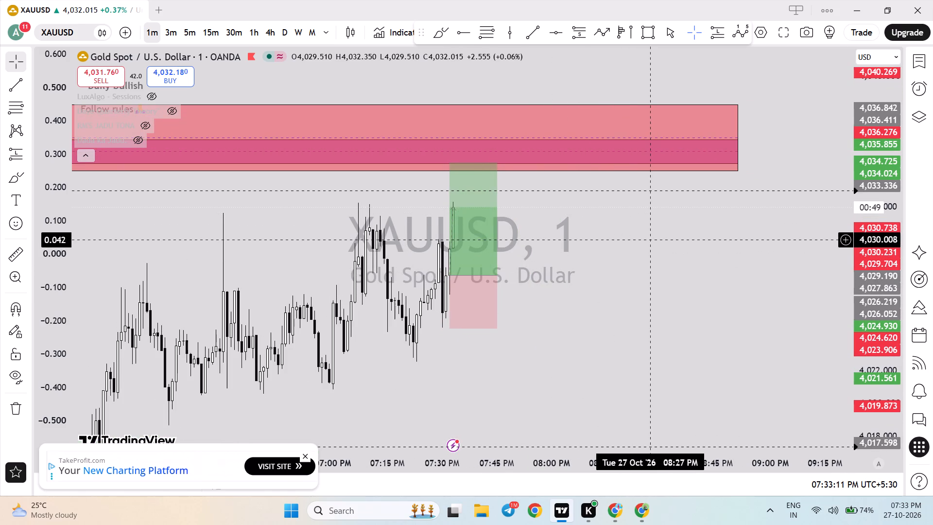
left_click(17, 259)
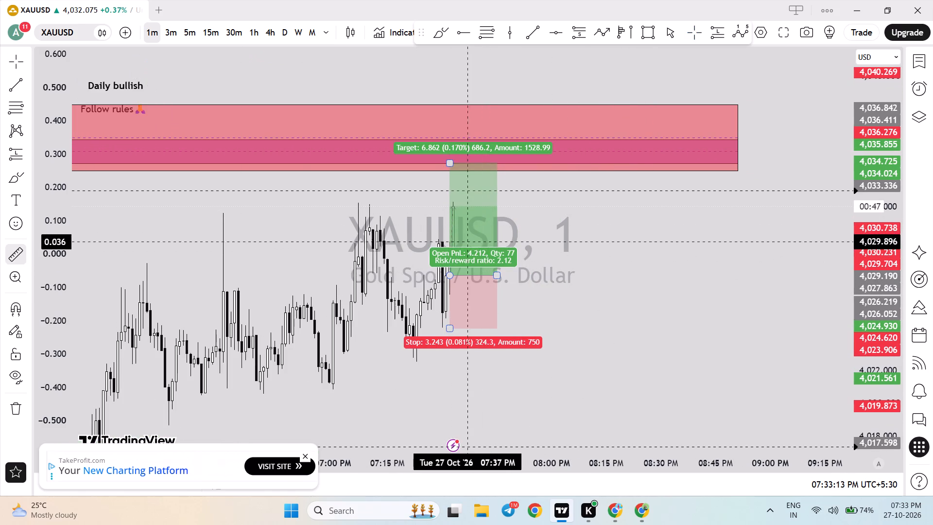
left_click(459, 248)
left_click(464, 199)
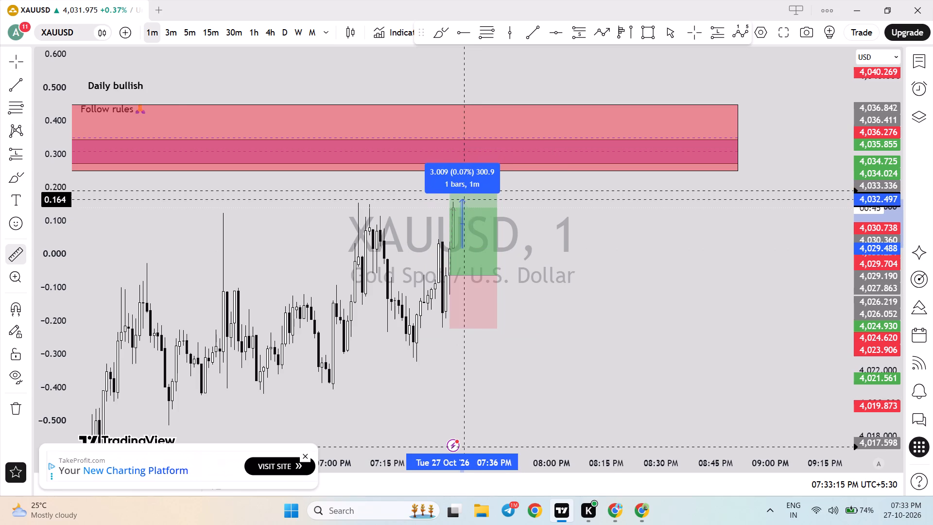
left_click(561, 236)
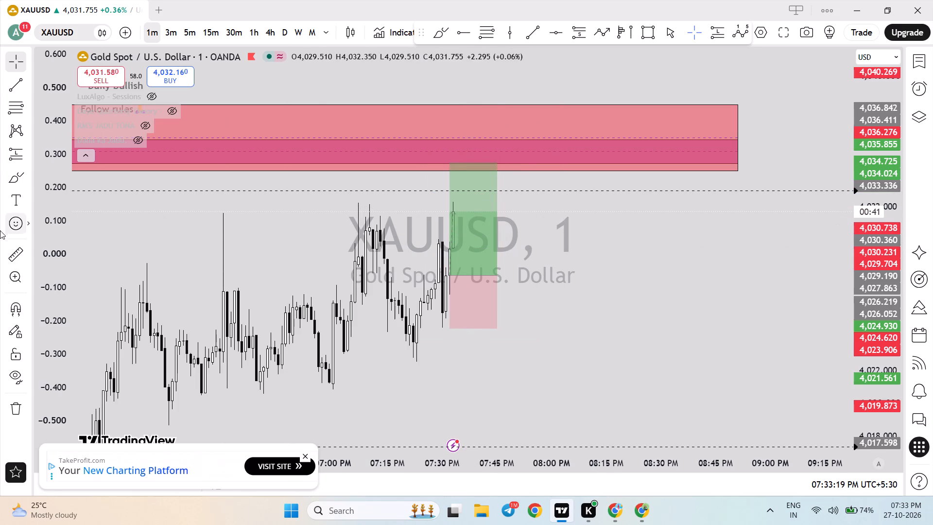
left_click(3, 248)
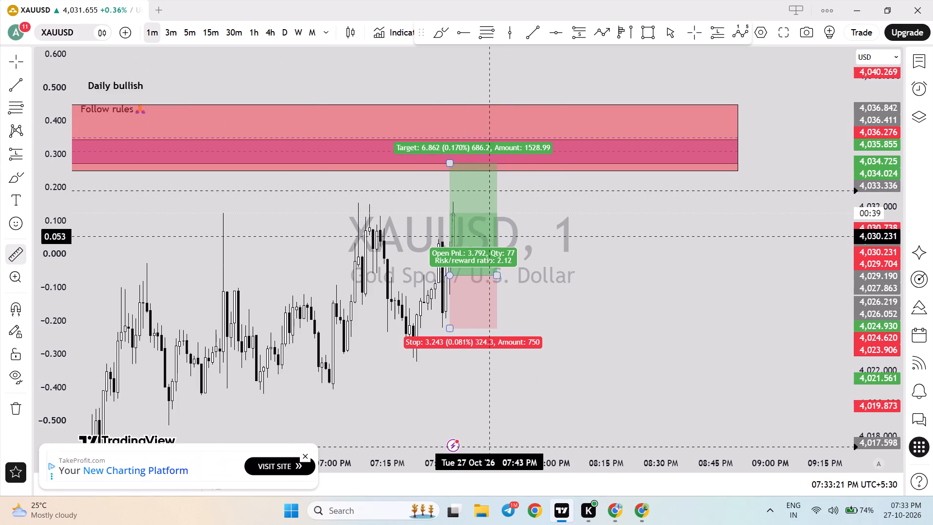
left_click(478, 240)
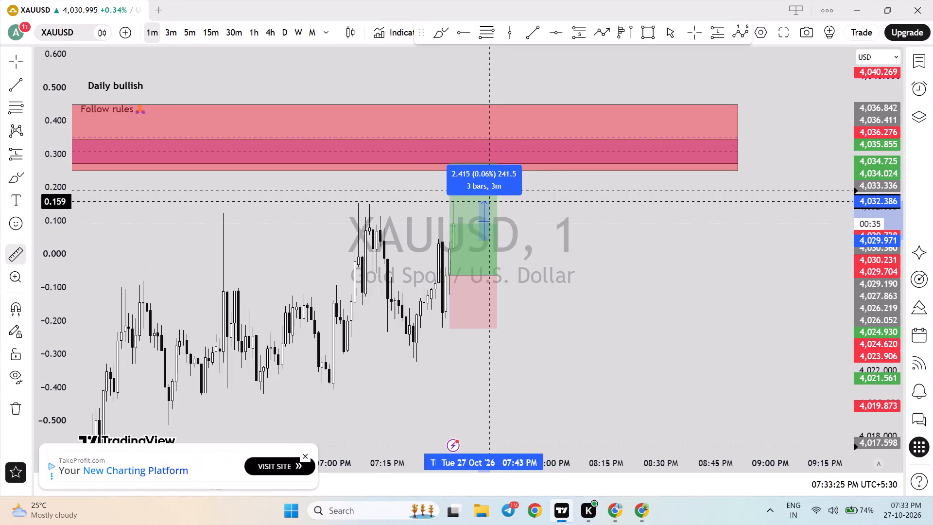
left_click(489, 201)
left_click(557, 218)
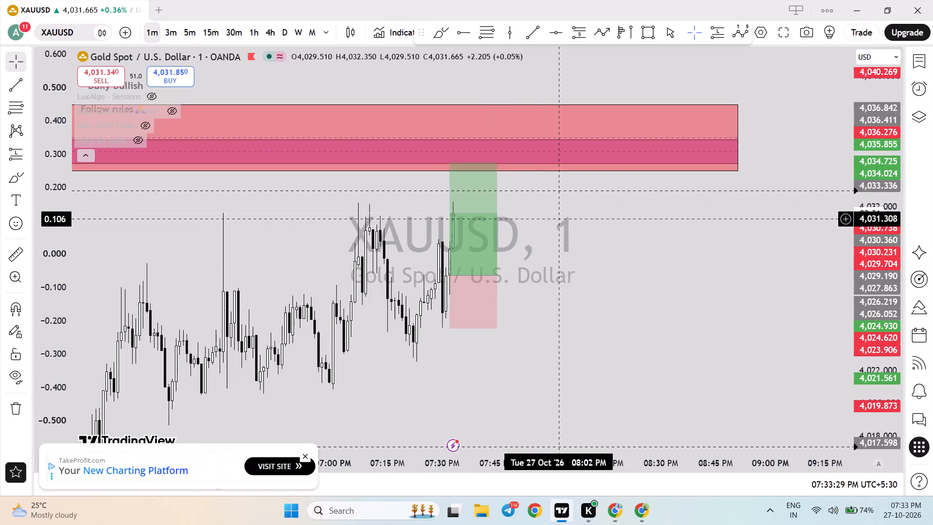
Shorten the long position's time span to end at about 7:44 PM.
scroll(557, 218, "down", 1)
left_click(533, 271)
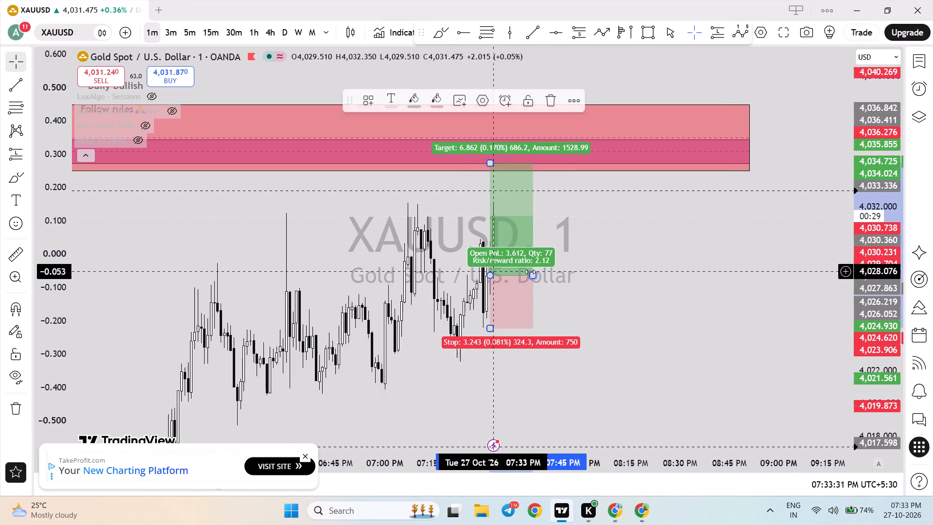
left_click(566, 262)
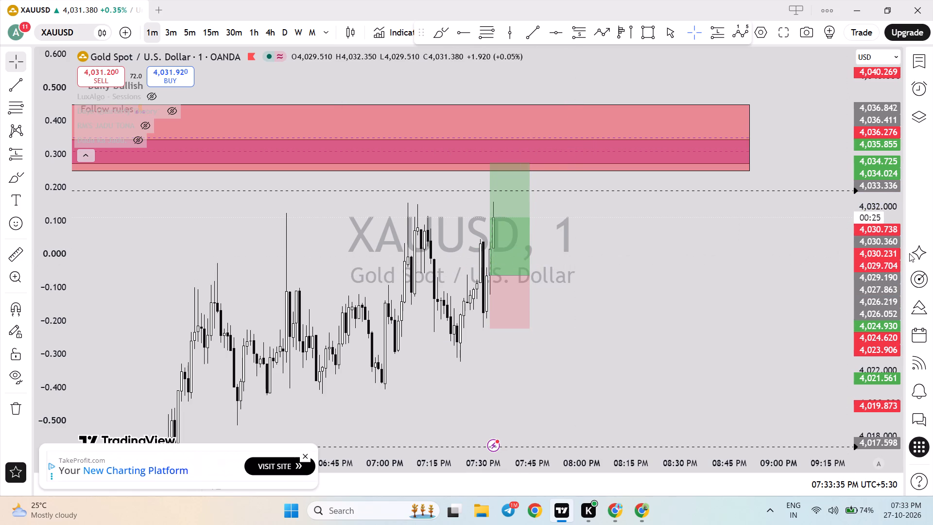
Examine the overhead supply zones on the 1-hour chart, and return to the 1-minute chart to inspect the latest candles.
left_click_drag(873, 239, 872, 289)
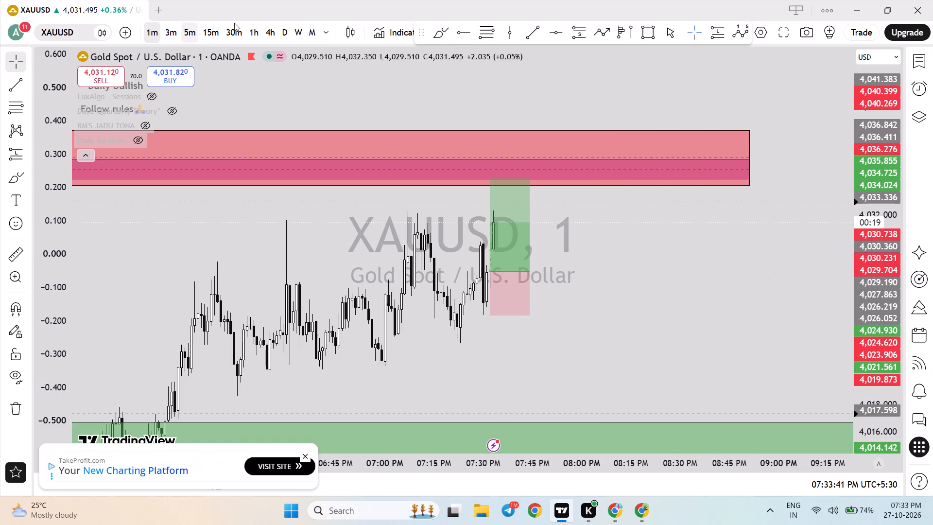
left_click(251, 26)
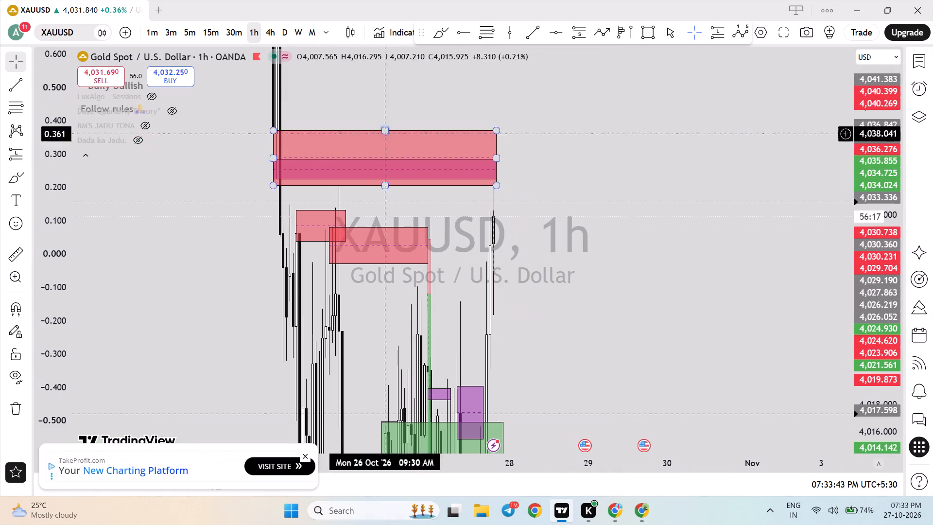
left_click_drag(877, 180, 870, 334)
left_click_drag(570, 285, 581, 291)
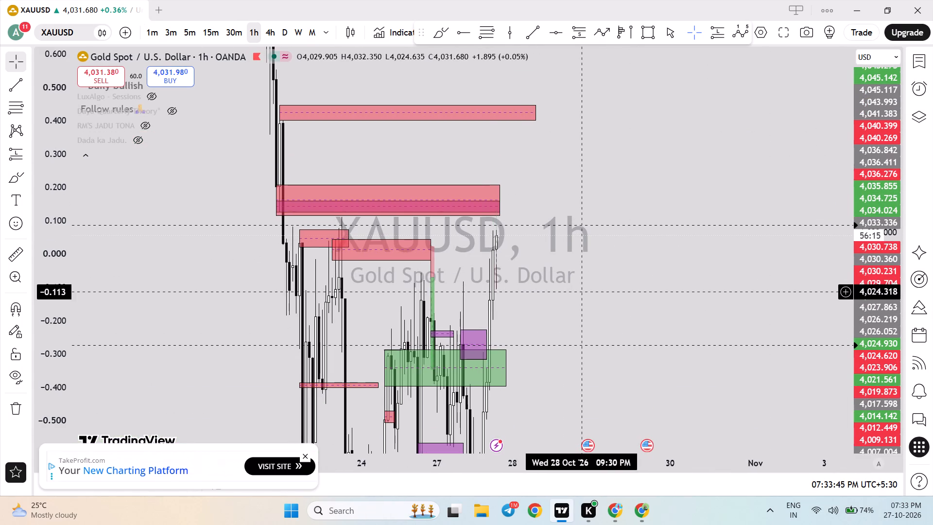
left_click(157, 25)
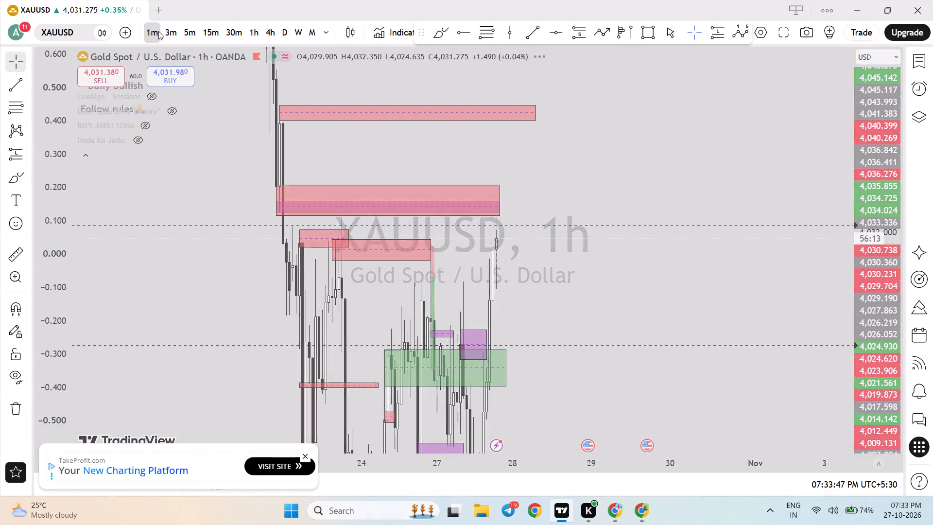
left_click_drag(893, 338, 891, 181)
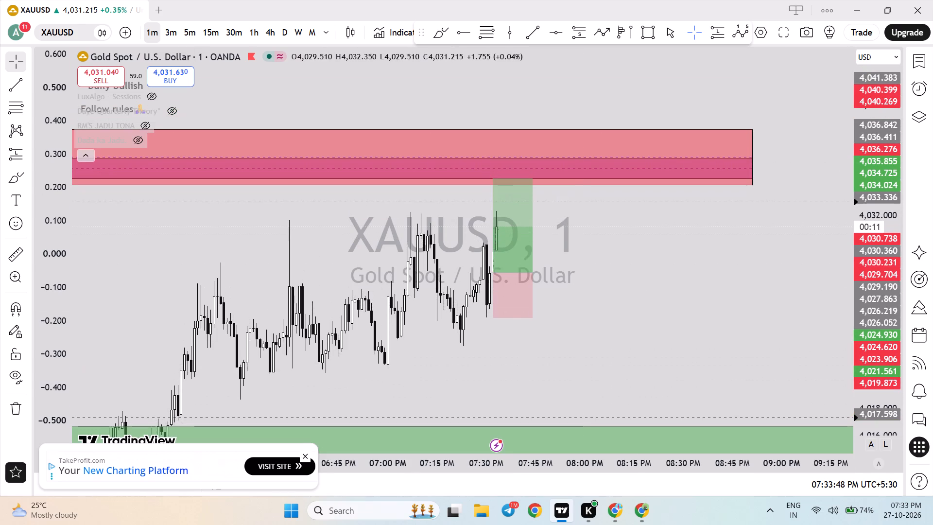
left_click_drag(880, 335, 867, 264)
left_click_drag(701, 274, 722, 276)
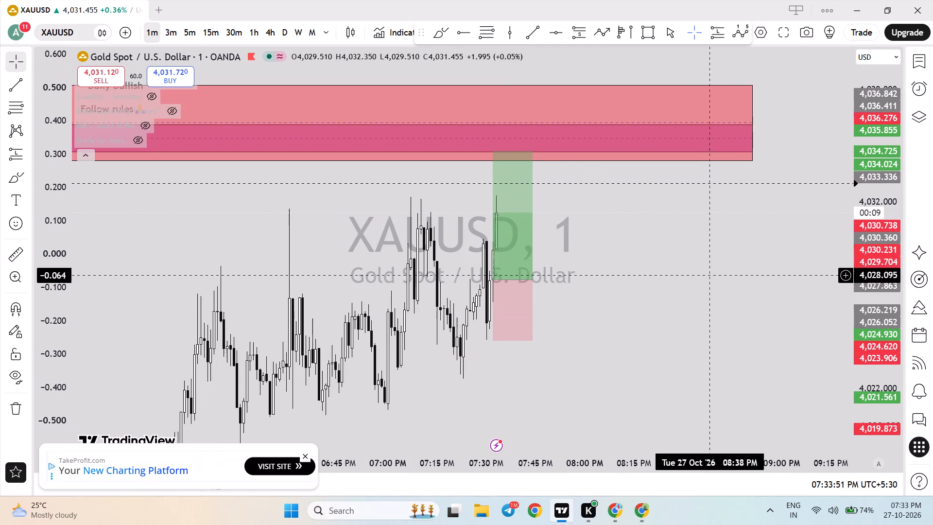
left_click_drag(722, 276, 725, 276)
scroll(582, 295, "up", 1)
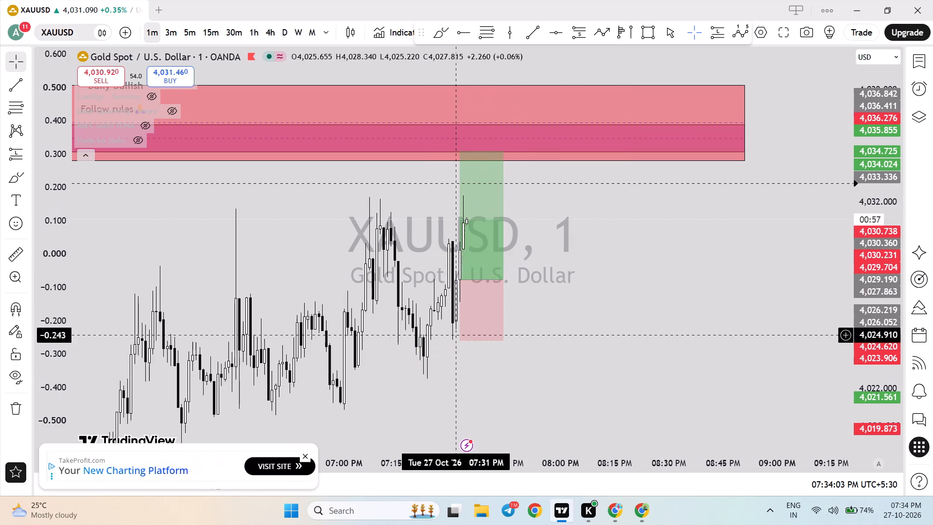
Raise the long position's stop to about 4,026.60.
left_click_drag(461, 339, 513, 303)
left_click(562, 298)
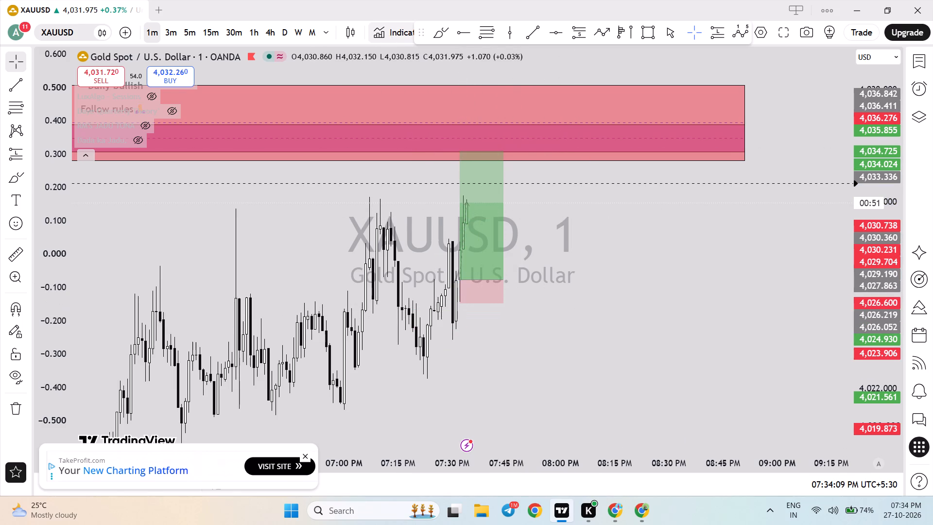
Move the floating drawing toolbar down onto the chart so it no longer covers the top bar.
left_click_drag(420, 26, 435, 78)
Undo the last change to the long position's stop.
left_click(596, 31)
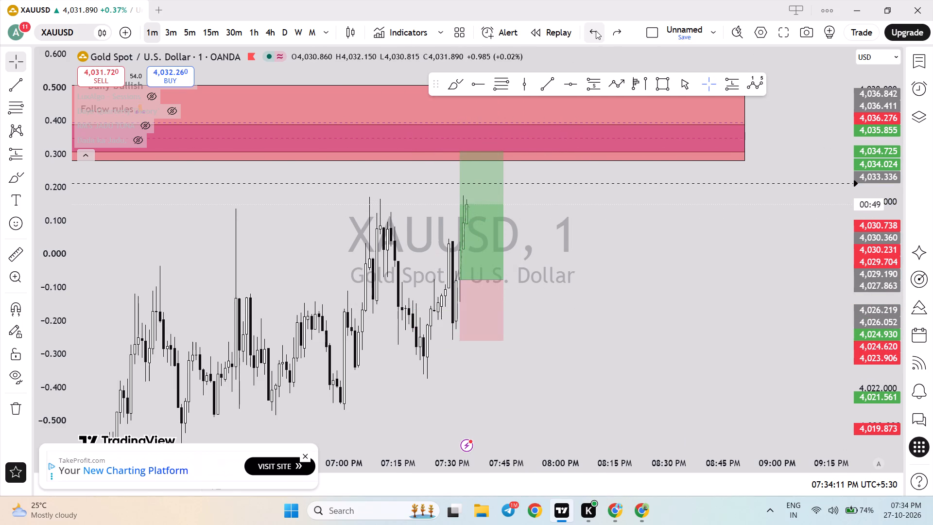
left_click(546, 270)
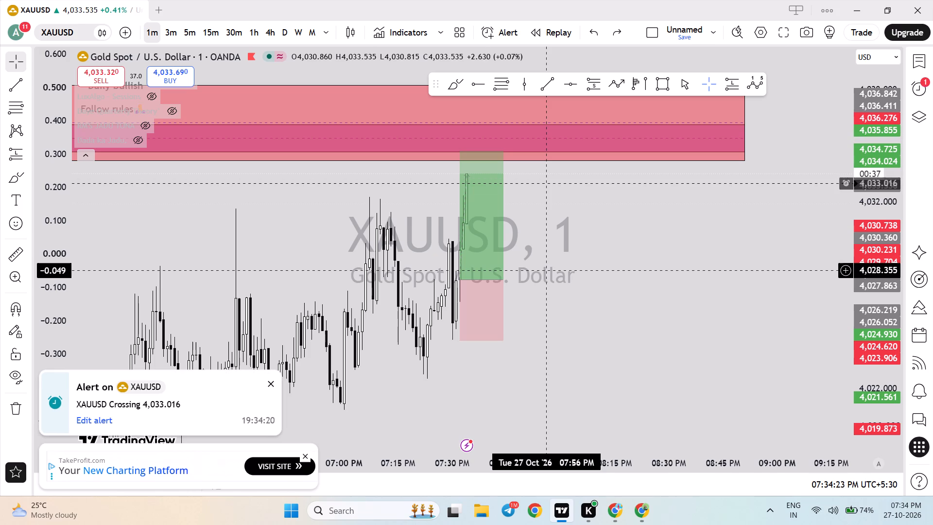
Examine how the current 1-minute candle moves into the supply zone and relates to the long position's target.
left_click(553, 262)
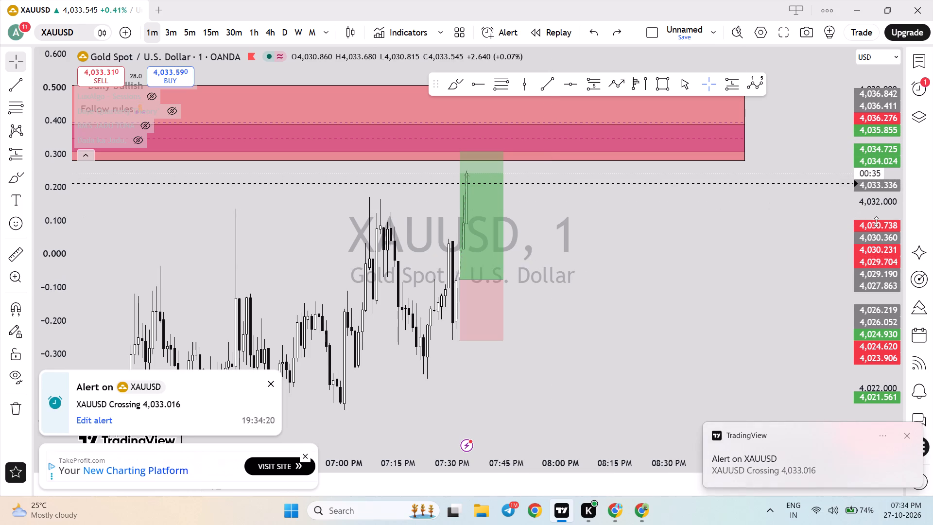
left_click_drag(883, 206, 882, 268)
scroll(609, 250, "down", 1)
scroll(609, 250, "up", 1)
scroll(609, 250, "down", 2)
left_click_drag(877, 273, 872, 220)
scroll(592, 244, "down", 2)
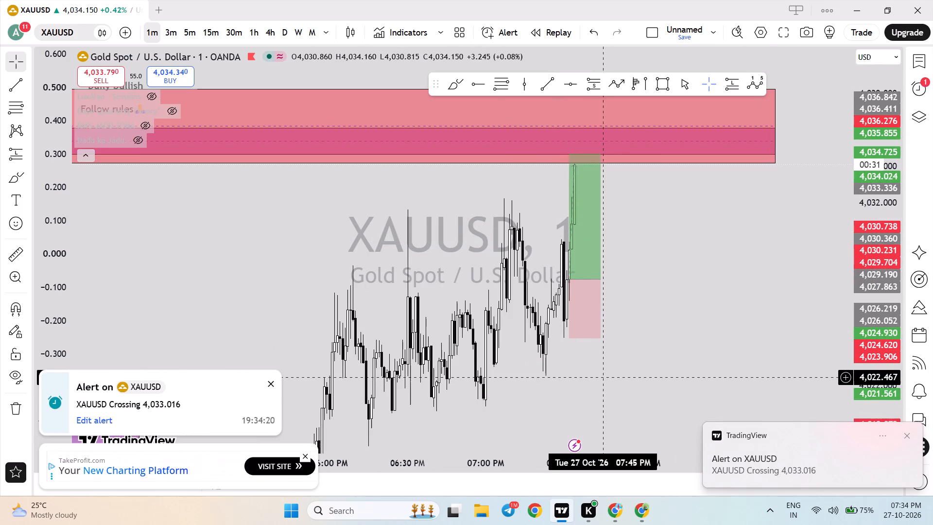
left_click_drag(896, 354, 932, 176)
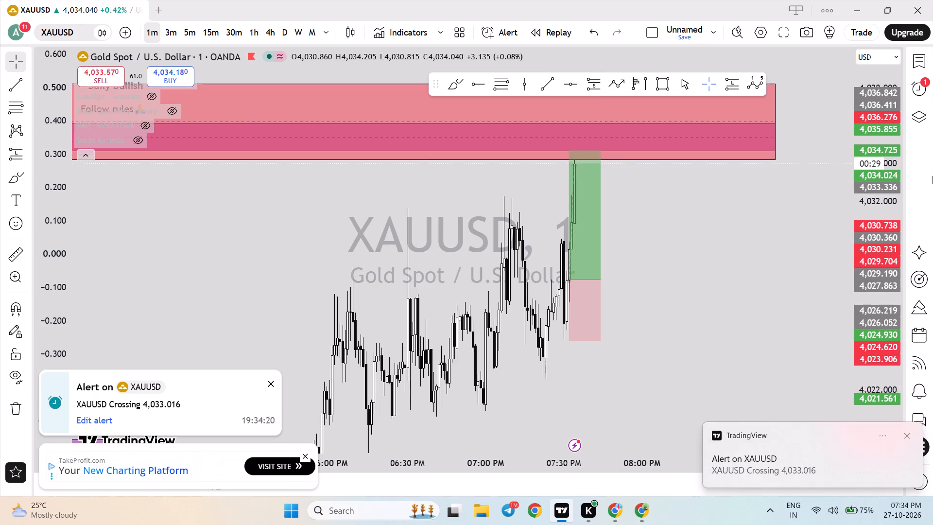
left_click_drag(932, 176, 932, 108)
left_click_drag(760, 221, 789, 475)
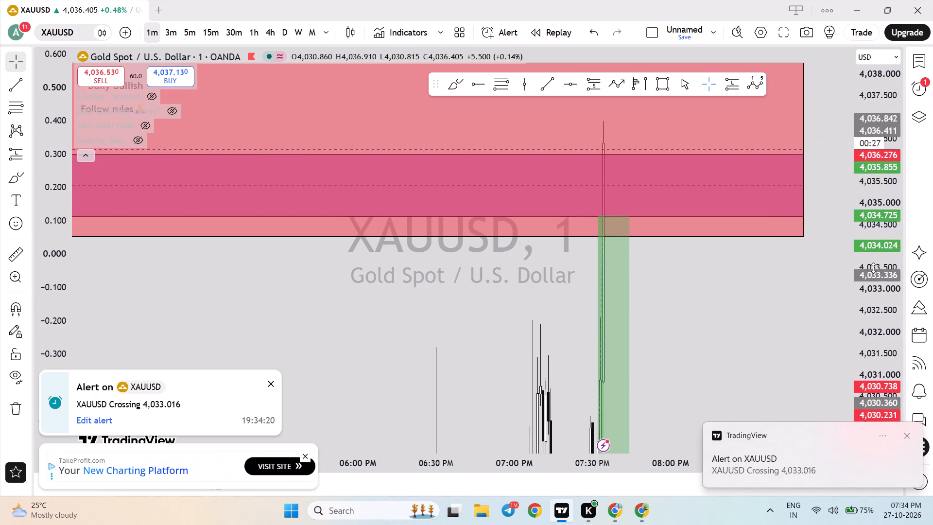
left_click_drag(873, 268, 869, 513)
left_click_drag(786, 363, 784, 336)
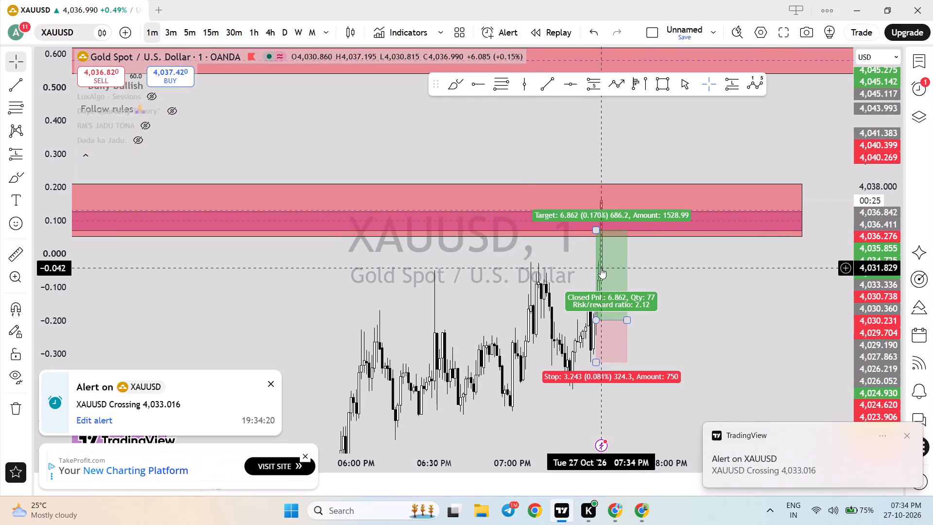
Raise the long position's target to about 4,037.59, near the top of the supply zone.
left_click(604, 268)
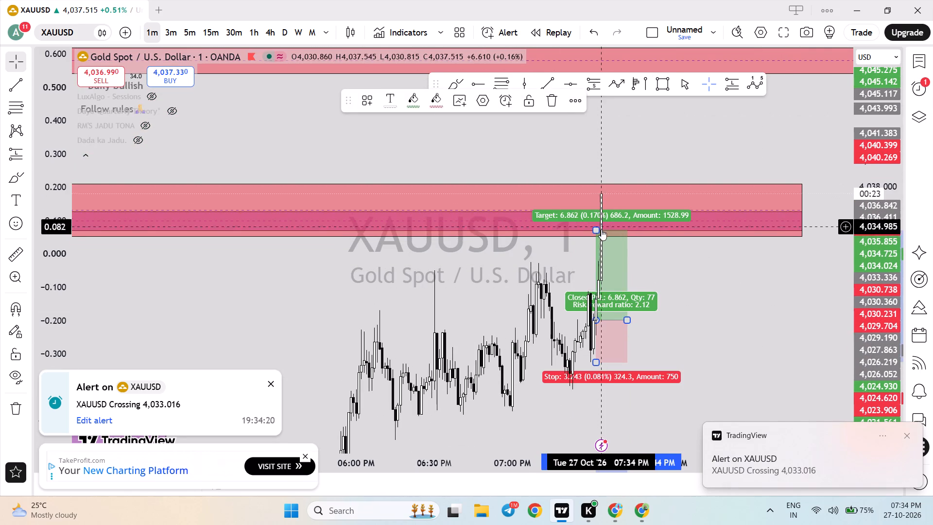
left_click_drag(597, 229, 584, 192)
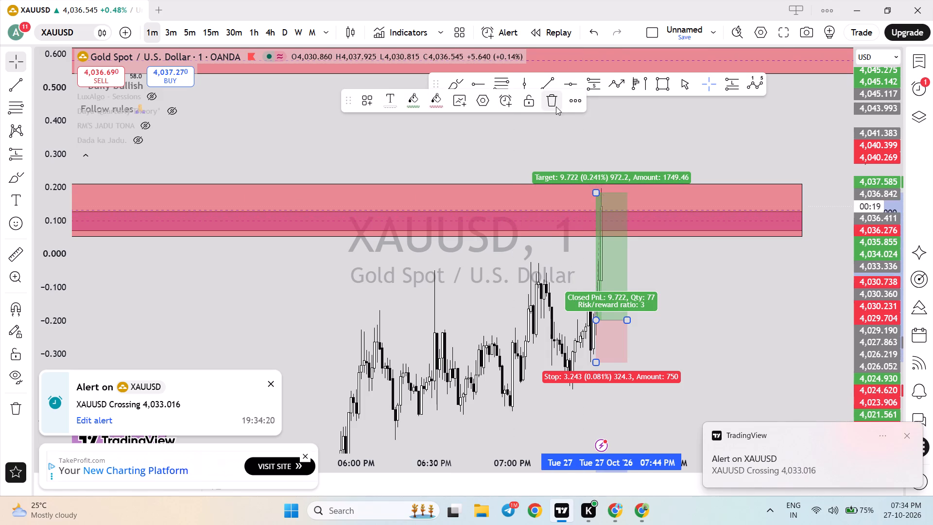
Delete the long position from the chart and dismiss the desktop price-alert notification.
left_click(556, 106)
left_click(903, 431)
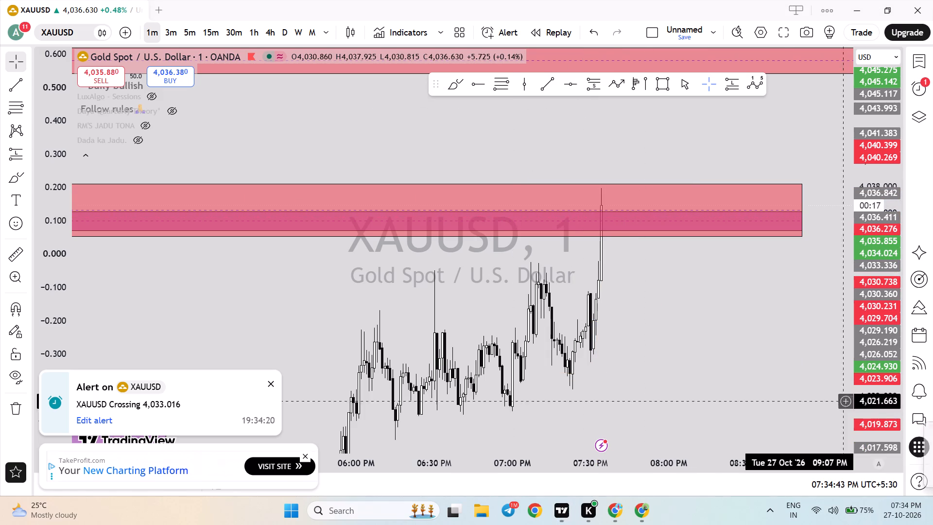
Shorten the red supply zone around the current price to end at about 7:44 PM.
left_click_drag(875, 279, 885, 380)
scroll(657, 332, "up", 2)
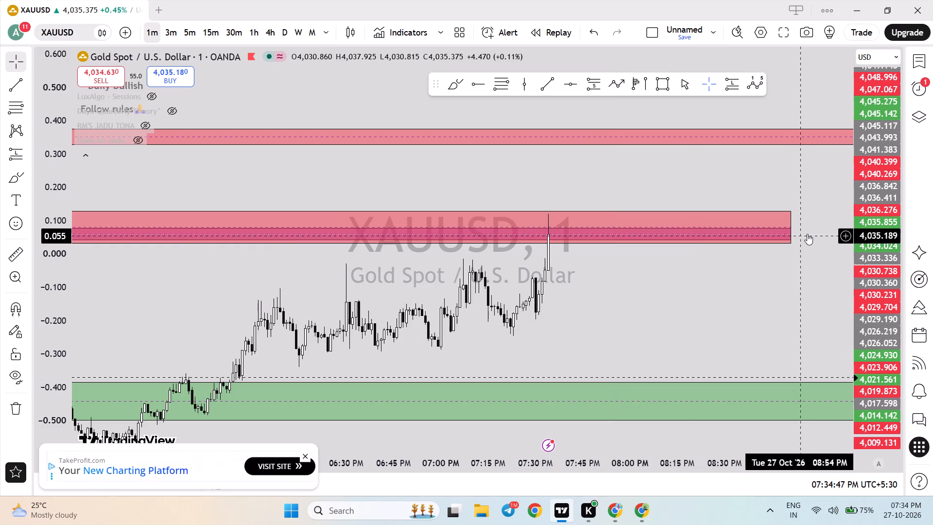
left_click_drag(792, 229, 578, 228)
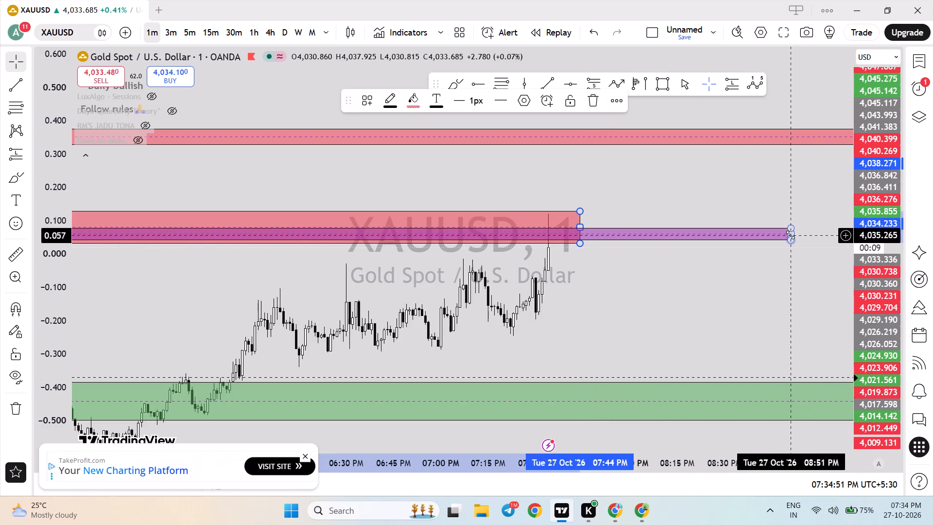
Shorten the purple band inside the supply zone to end at about 7:46 PM, just past the red zone's end.
left_click_drag(790, 234, 616, 235)
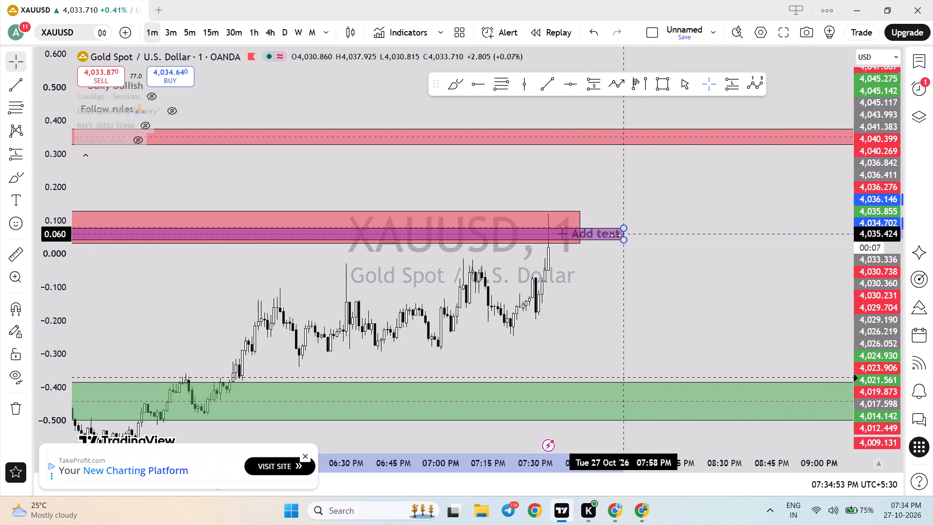
left_click_drag(616, 235, 586, 235)
left_click(622, 278)
Place a short position at the 7:34 PM candle with entry about 4,031.03, stop about 4,036.09 and target about 4,025.97.
scroll(683, 286, "up", 2)
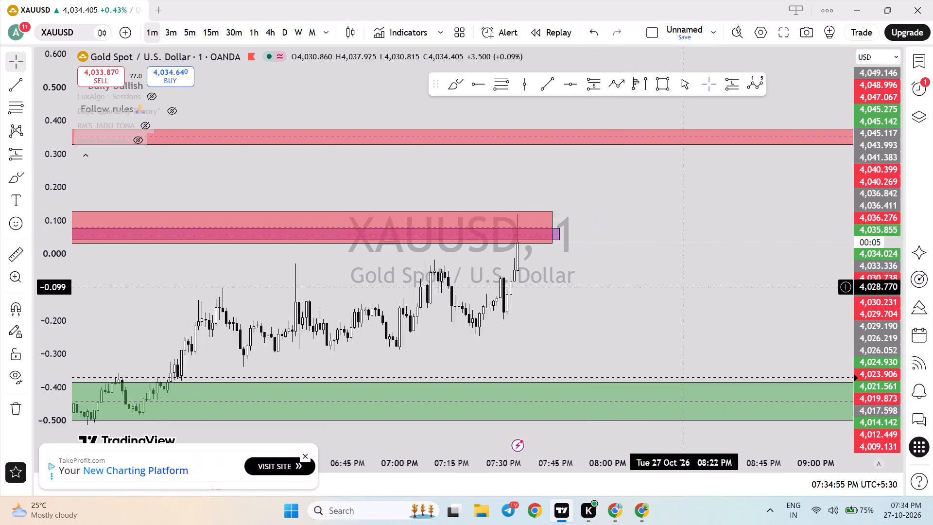
left_click_drag(878, 315, 875, 239)
left_click_drag(697, 291, 761, 301)
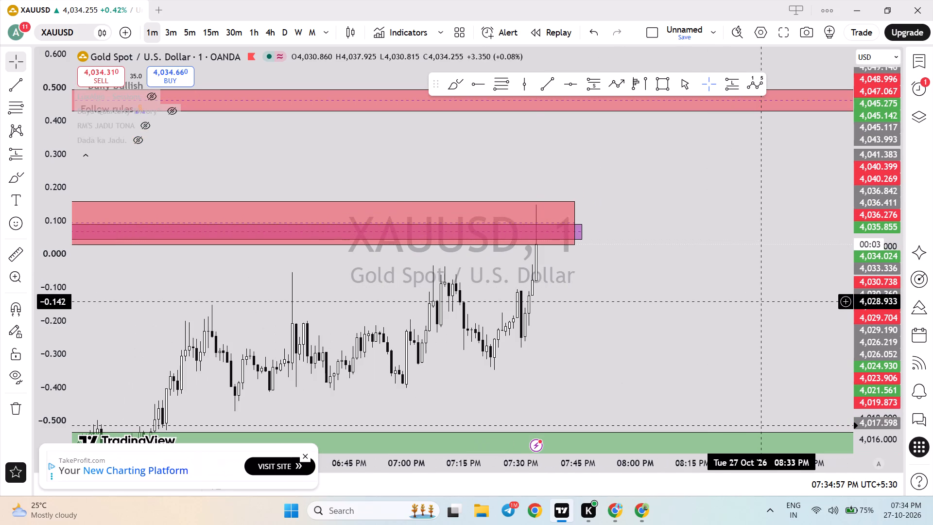
left_click(586, 85)
left_click(538, 279)
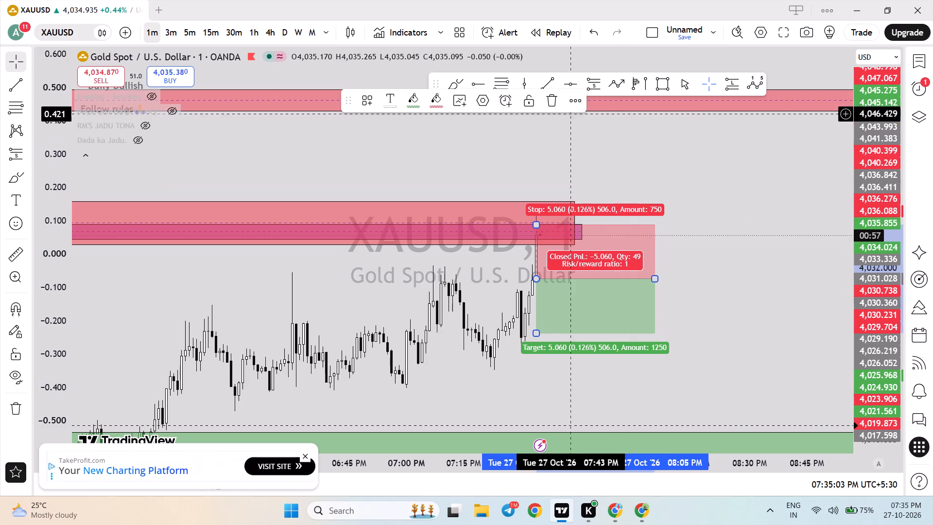
Delete the short position from the 1-minute chart.
left_click(550, 102)
On the 1-hour chart, extend the wide green demand zone's end to about 9 AM on 28 October.
left_click_drag(869, 276, 869, 320)
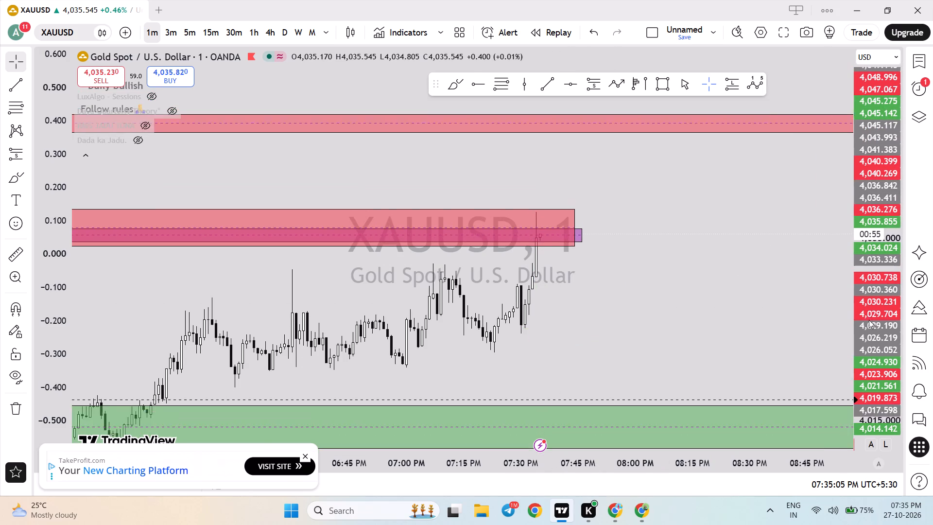
scroll(758, 300, "down", 4)
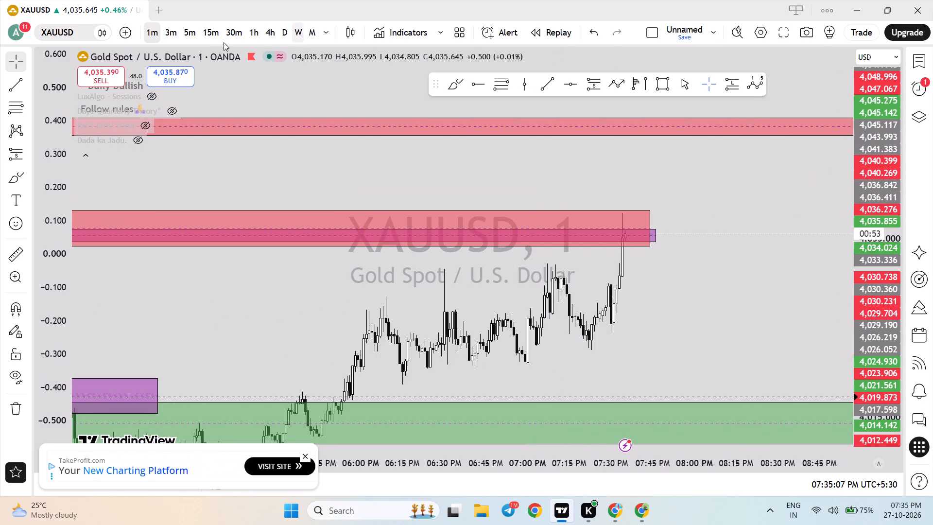
left_click(259, 30)
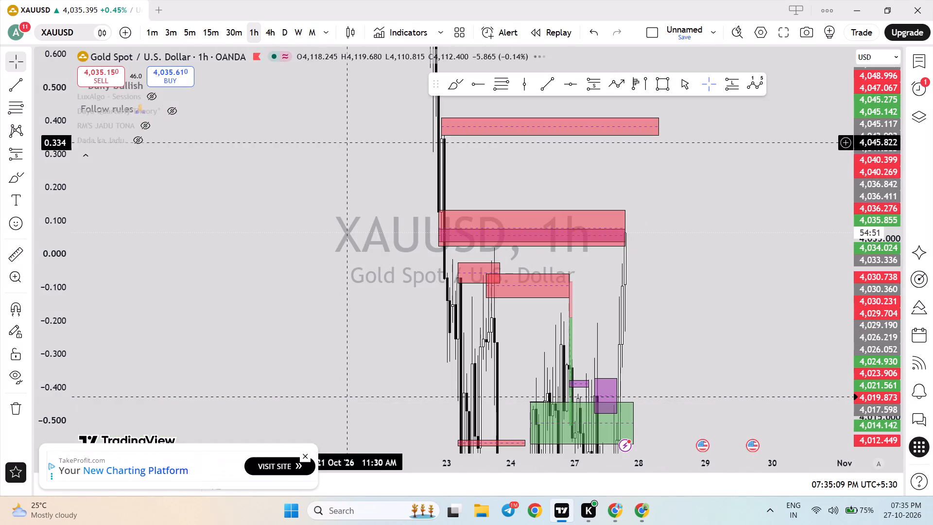
left_click_drag(871, 200, 866, 319)
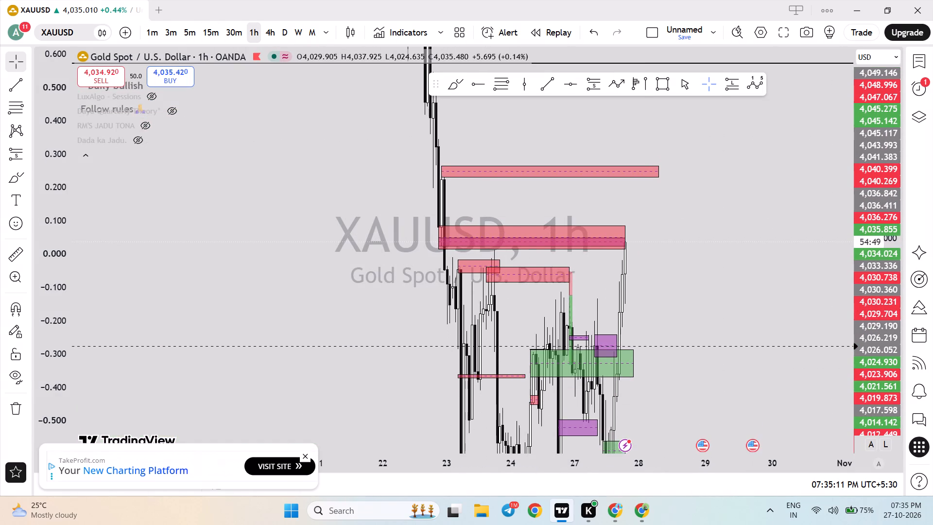
left_click_drag(636, 367, 662, 368)
Raise the price alert line just above the green demand zone to about 4,018.
left_click_drag(680, 346, 692, 341)
left_click(711, 316)
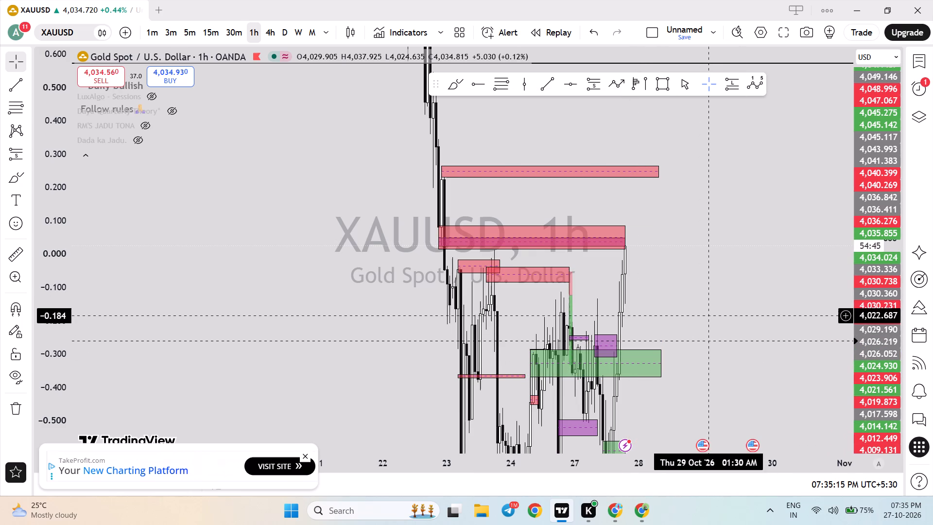
On the 1-minute chart, place a short position at about 7:36 PM with entry 4,033.788, stop 4,038.452 and target 4,027.065.
left_click(161, 32)
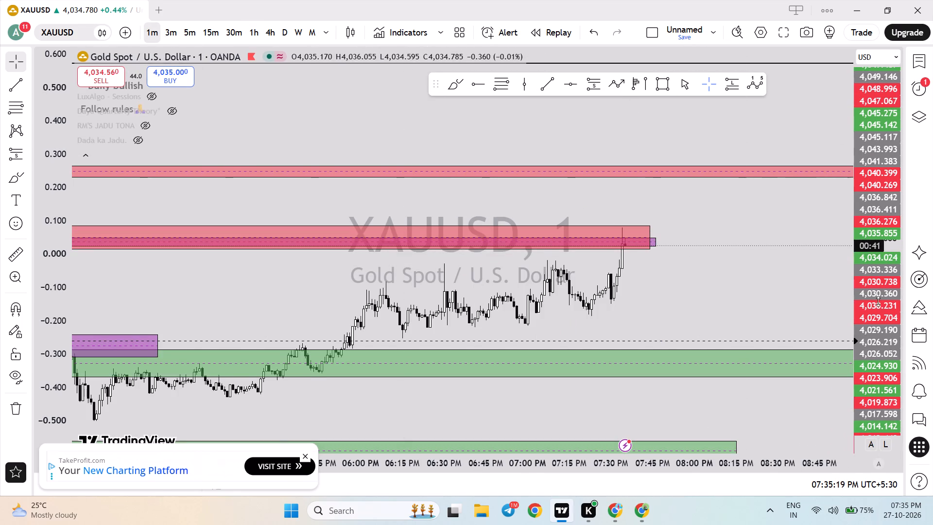
left_click_drag(878, 316, 899, 114)
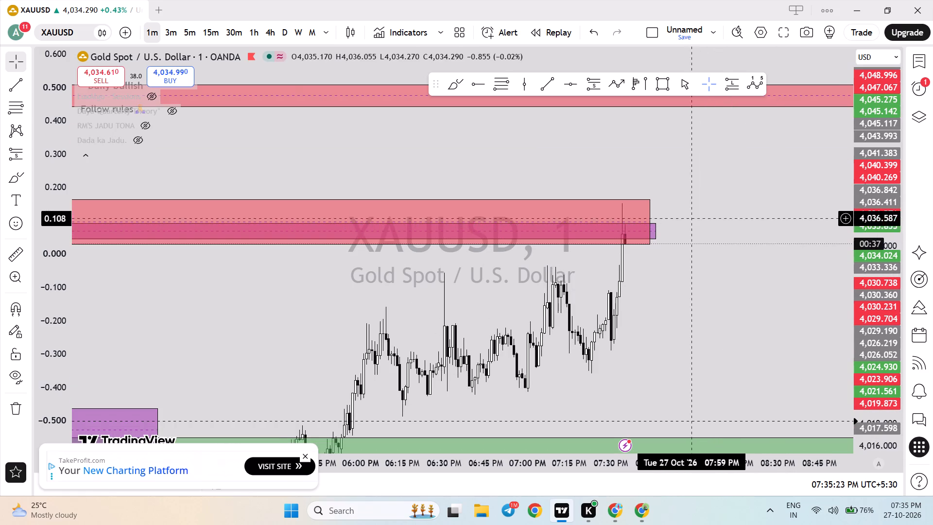
left_click(592, 83)
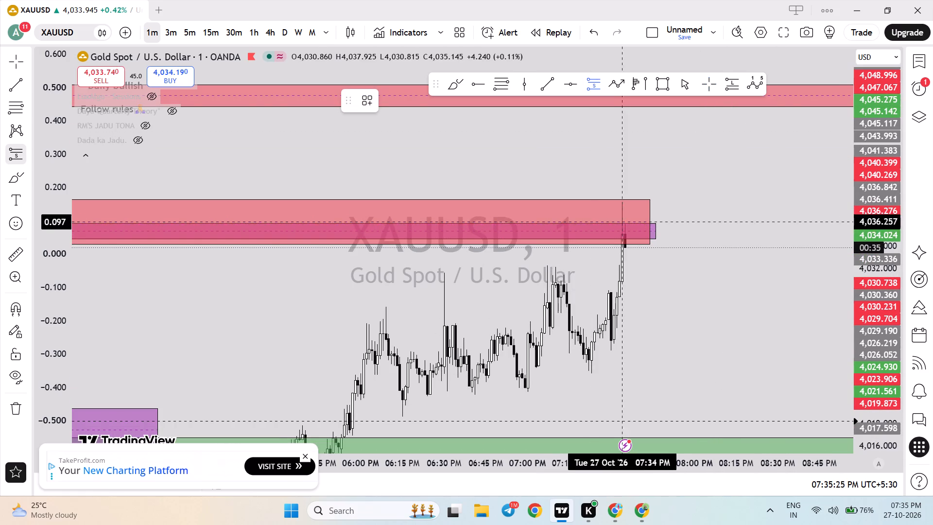
left_click(627, 249)
left_click_drag(628, 174, 627, 179)
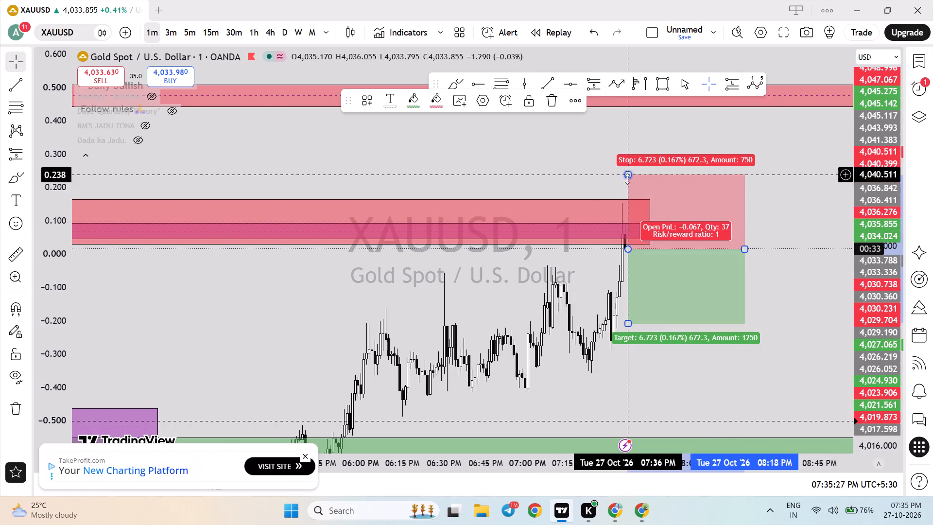
left_click_drag(627, 179, 632, 197)
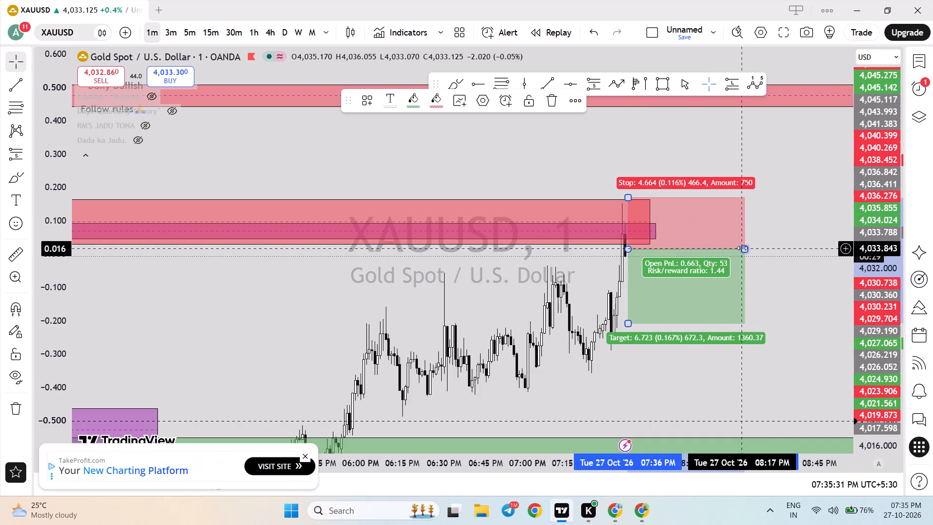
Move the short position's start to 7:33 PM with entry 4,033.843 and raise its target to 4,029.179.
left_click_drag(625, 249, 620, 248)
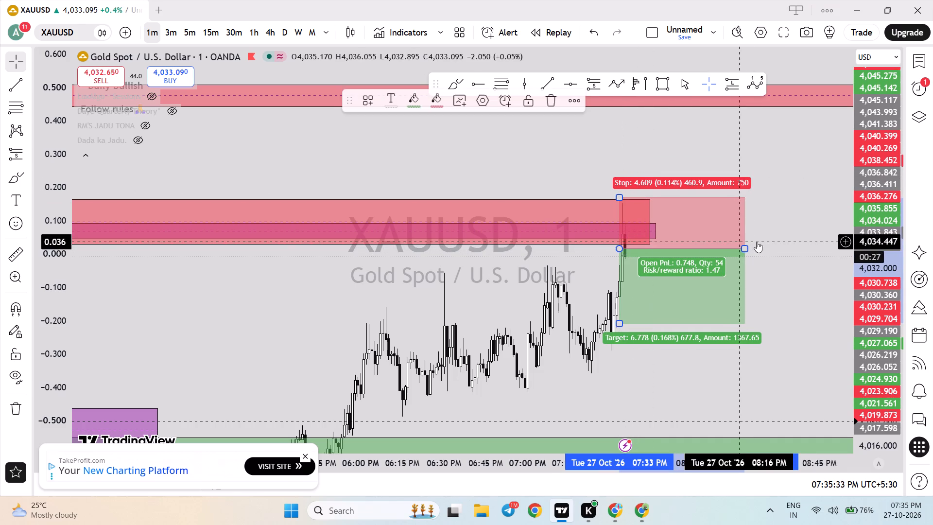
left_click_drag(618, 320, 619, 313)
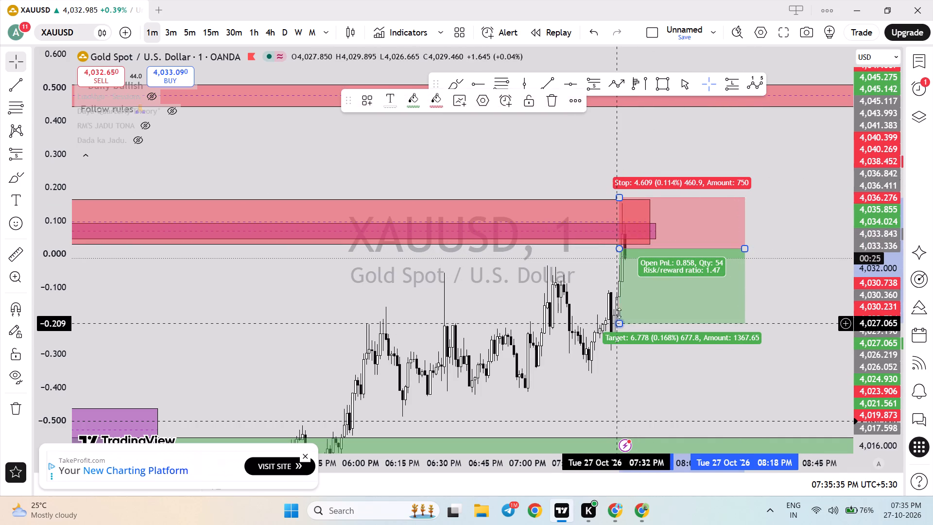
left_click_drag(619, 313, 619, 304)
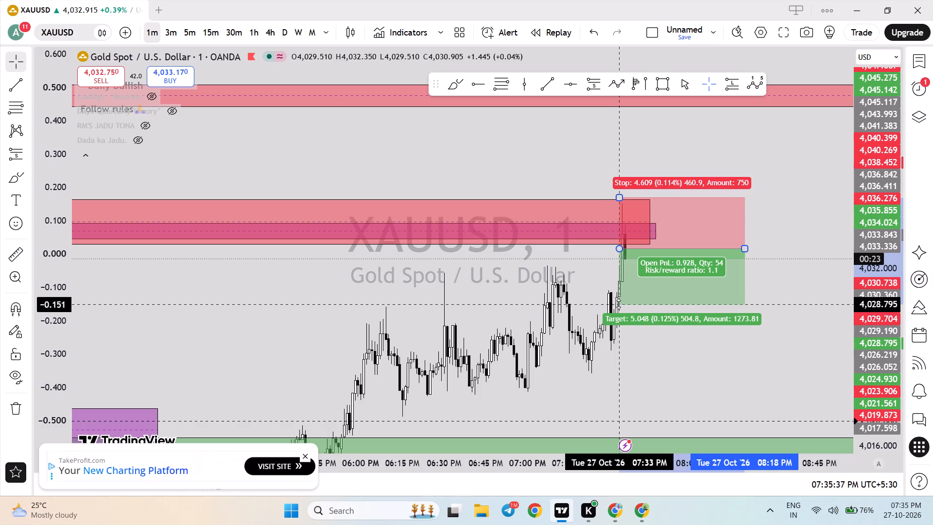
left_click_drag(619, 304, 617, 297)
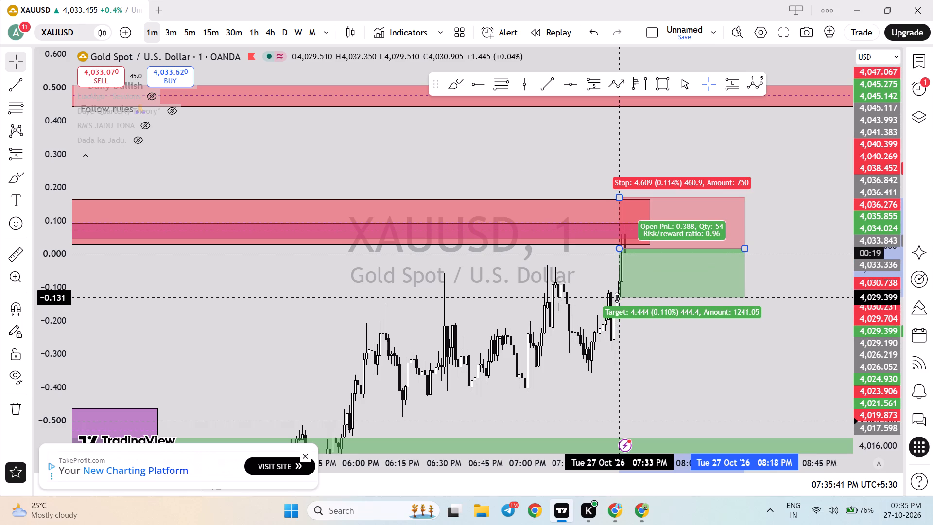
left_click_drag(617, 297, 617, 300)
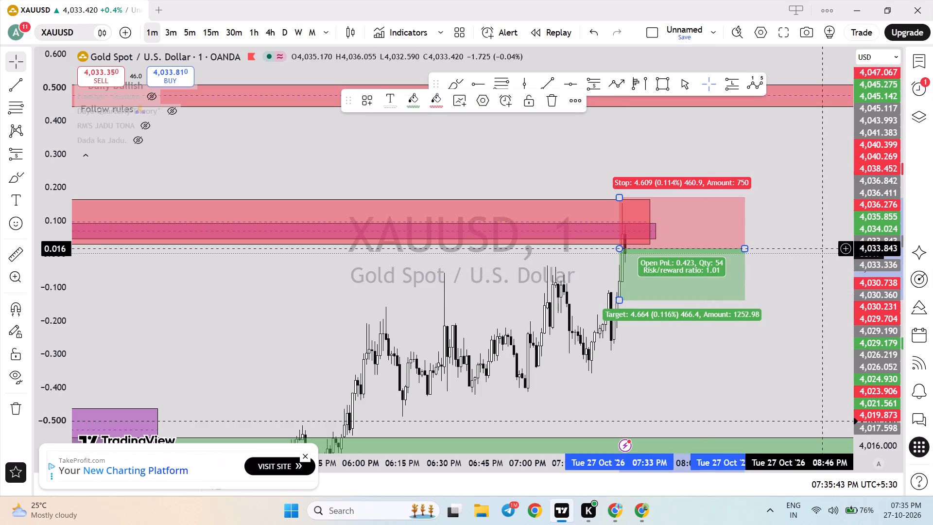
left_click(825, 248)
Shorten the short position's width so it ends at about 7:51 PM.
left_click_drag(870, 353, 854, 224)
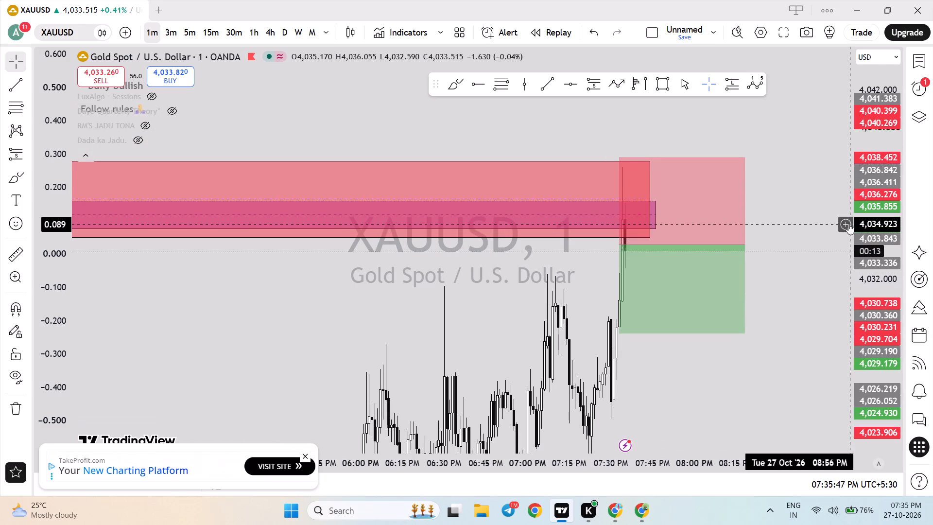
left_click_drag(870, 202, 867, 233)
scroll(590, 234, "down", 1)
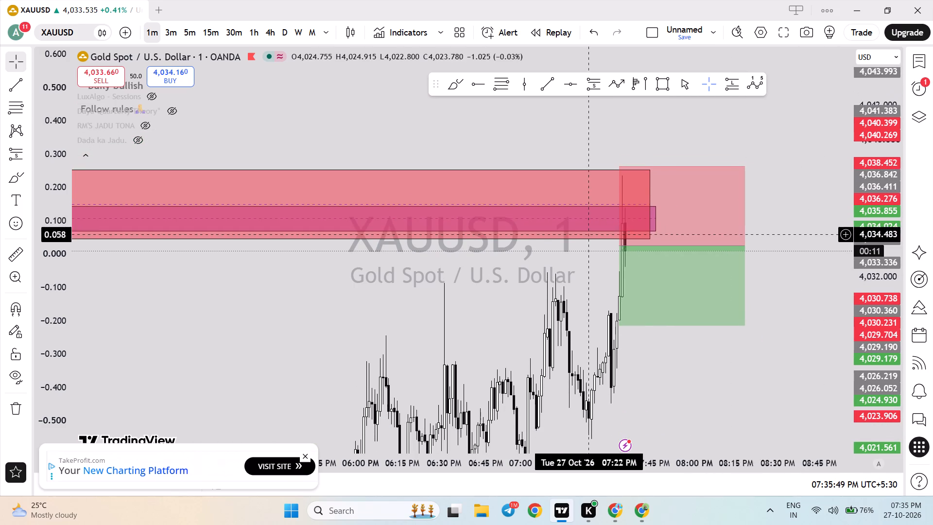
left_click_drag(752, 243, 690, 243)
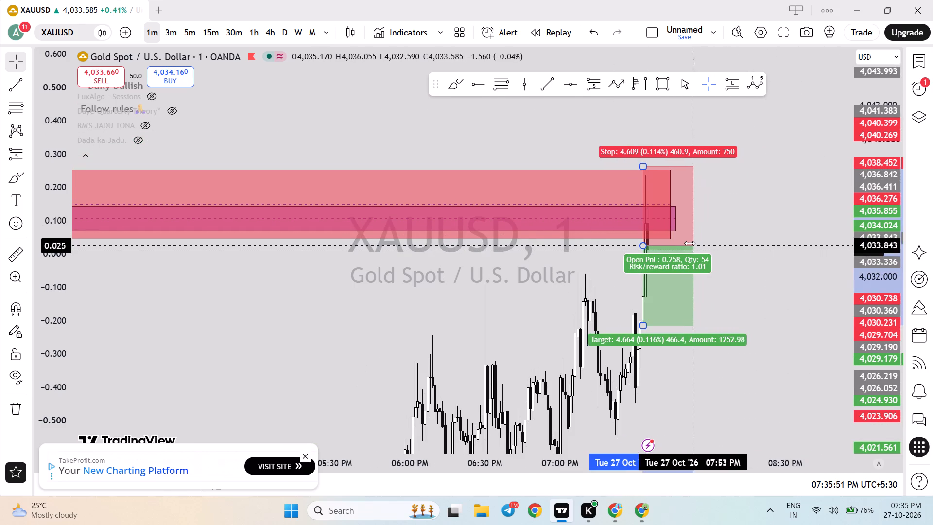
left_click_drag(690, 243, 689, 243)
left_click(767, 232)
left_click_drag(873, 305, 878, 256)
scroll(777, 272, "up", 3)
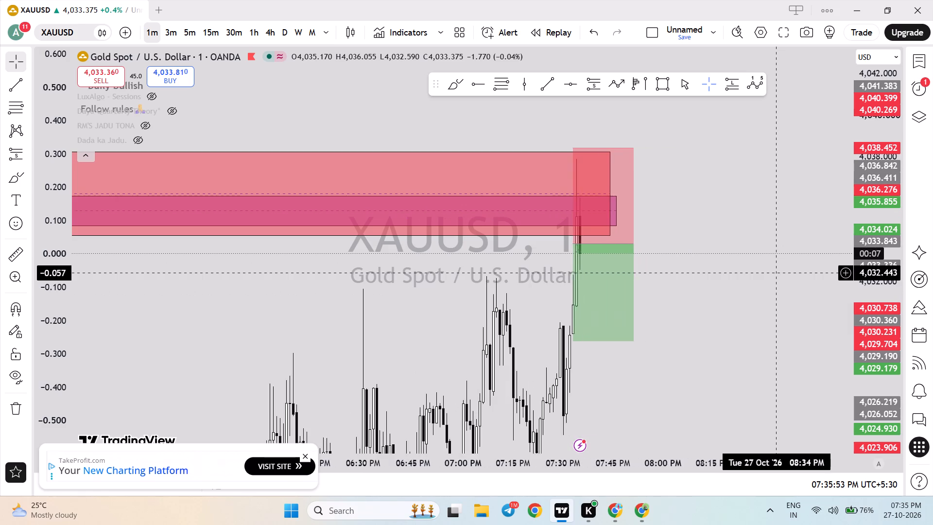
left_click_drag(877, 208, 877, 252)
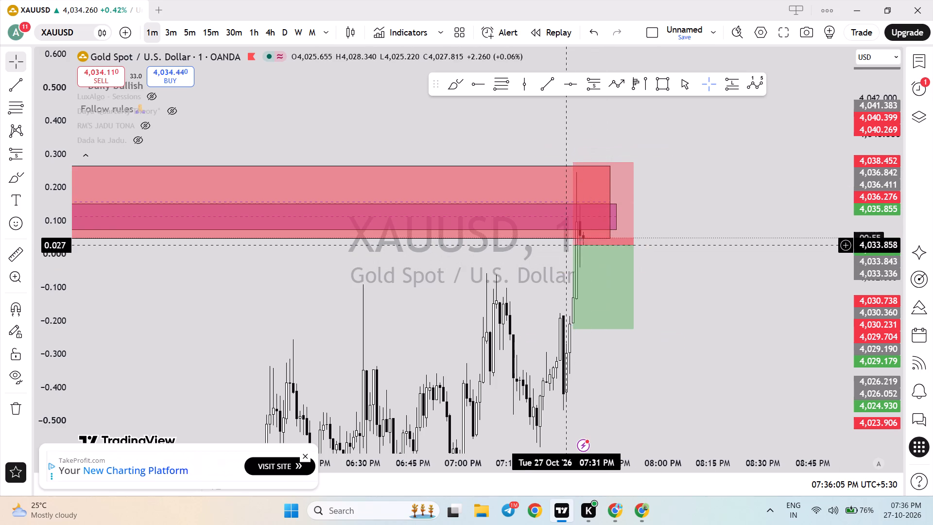
Move the short position's start to the 7:34 PM candle and raise its entry to 4,034.400.
left_click_drag(573, 245, 576, 239)
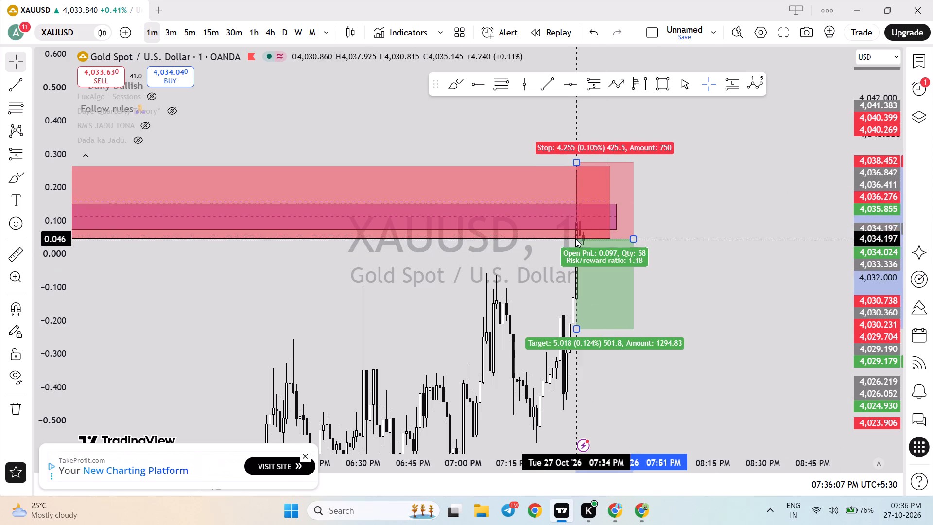
left_click_drag(576, 239, 576, 235)
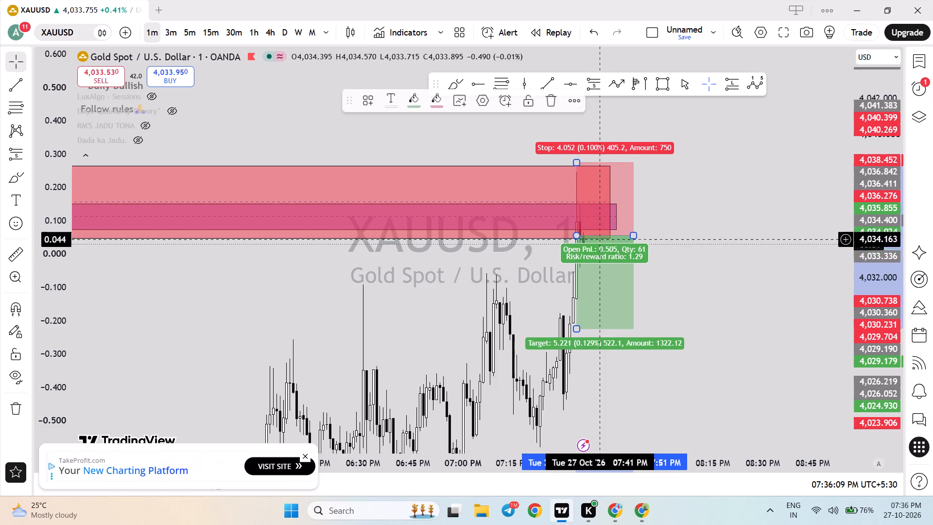
left_click(693, 253)
Shorten the short position to end at about 7:44 PM, level with the red supply zone's end.
left_click_drag(881, 249, 890, 323)
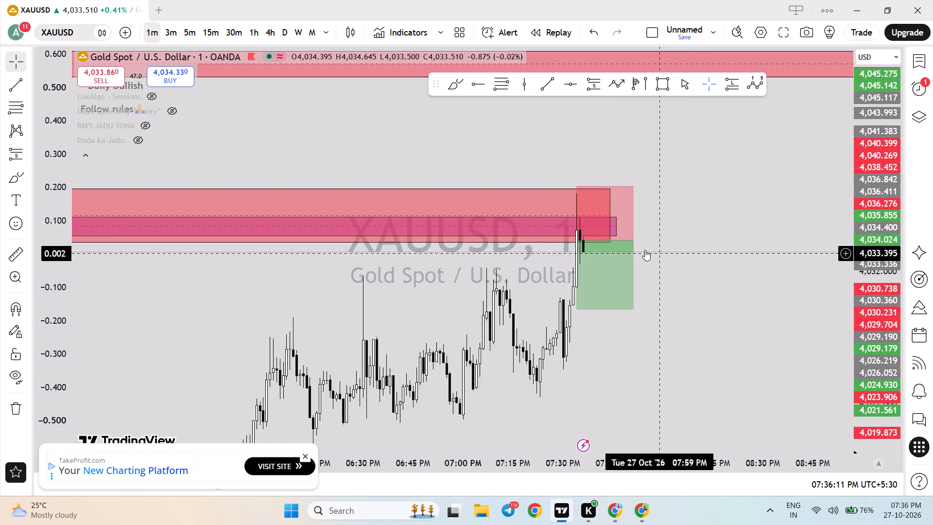
left_click_drag(633, 241, 609, 245)
left_click(707, 248)
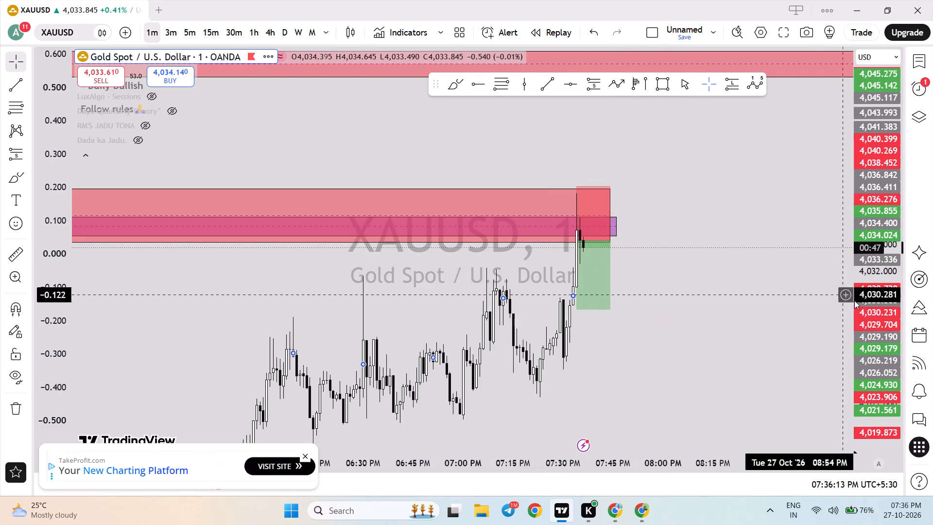
Raise the short position's target to 4,030.262, for a risk/reward ratio of about 1.02.
left_click_drag(879, 322, 870, 288)
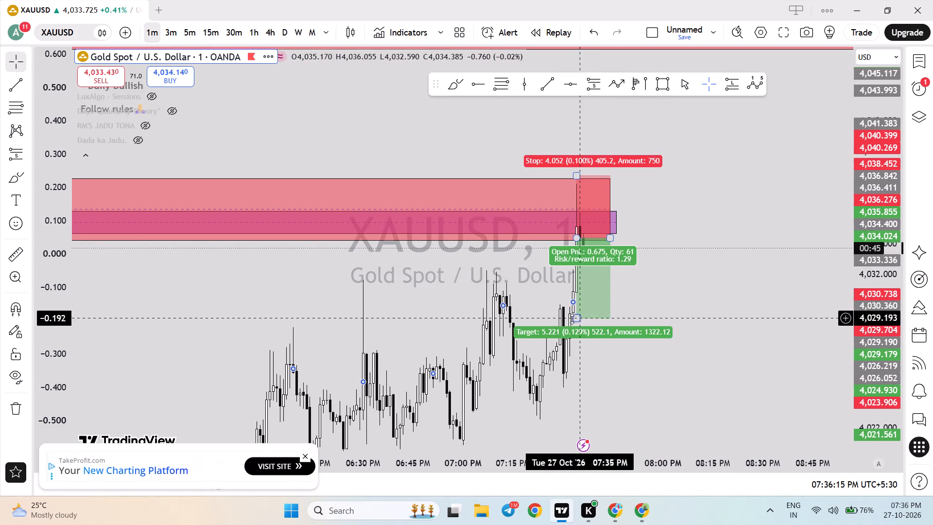
left_click_drag(572, 320, 572, 308)
left_click_drag(574, 309, 590, 300)
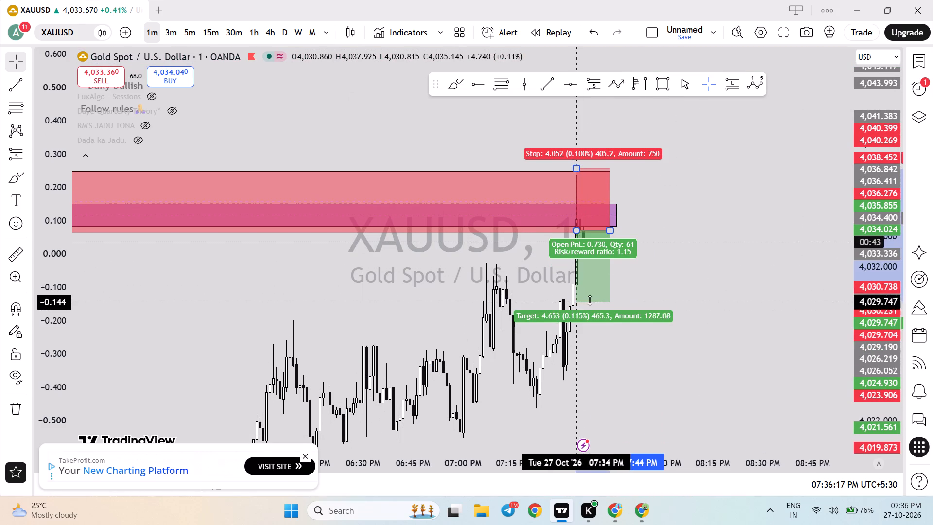
left_click_drag(590, 300, 595, 294)
left_click(690, 290)
Add an XAUUSD price alert just below the upper red supply zone and set its level to 4,045.567.
left_click_drag(875, 279, 873, 332)
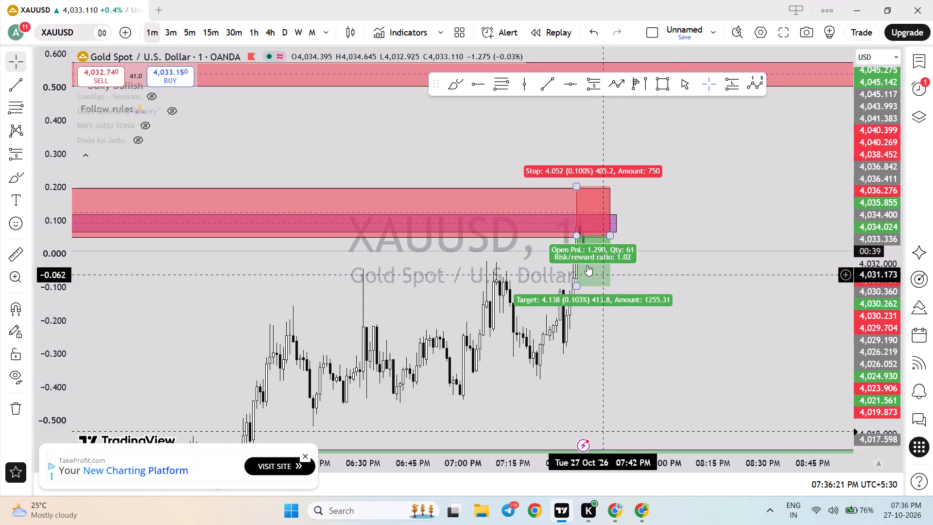
left_click_drag(864, 202, 864, 266)
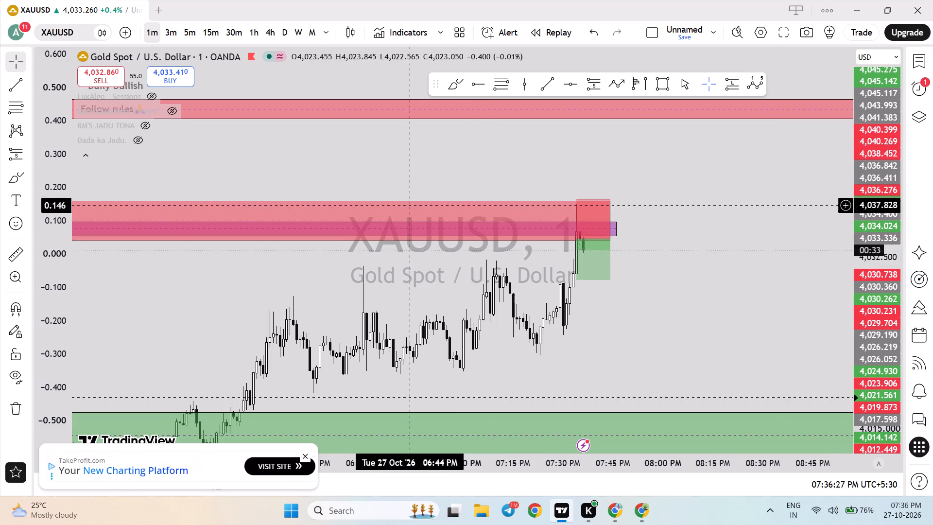
left_click(209, 36)
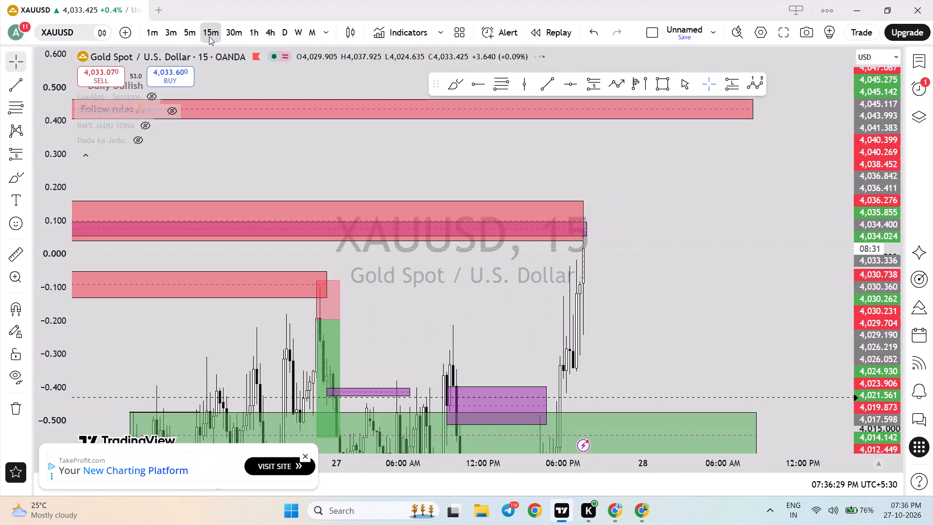
left_click(155, 35)
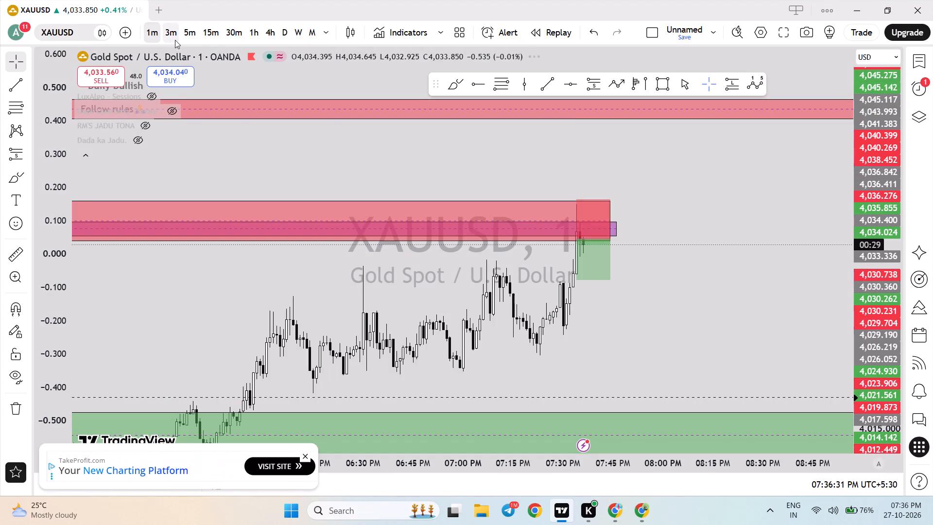
left_click(843, 134)
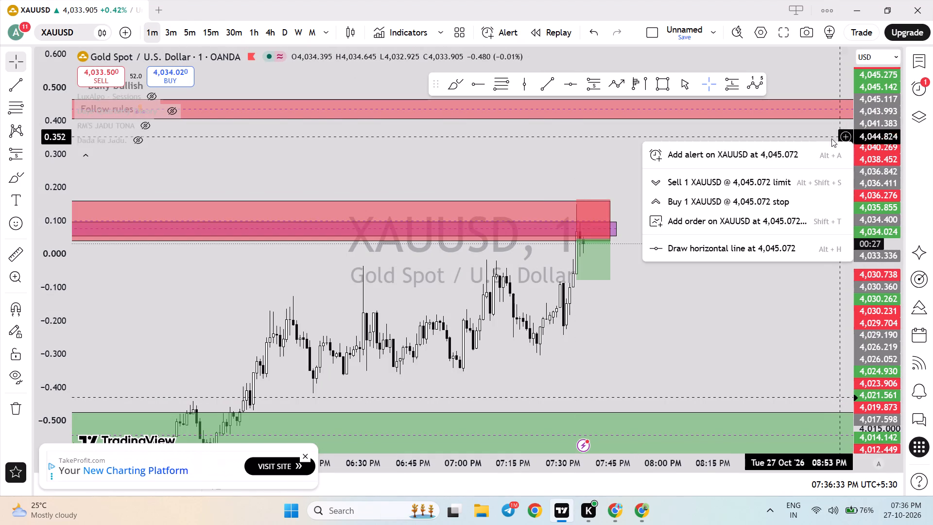
left_click(797, 154)
left_click(725, 194)
left_click_drag(705, 132, 717, 132)
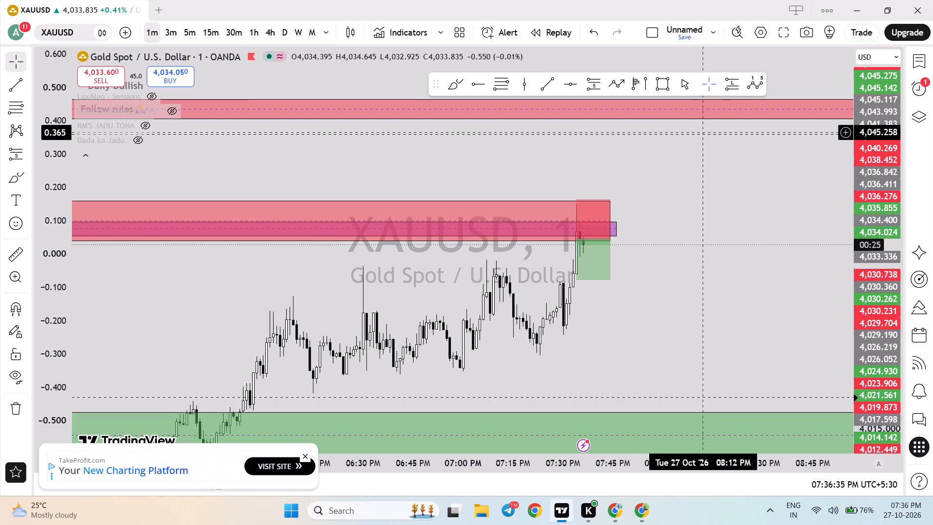
left_click_drag(717, 132, 727, 130)
left_click_drag(725, 132, 721, 127)
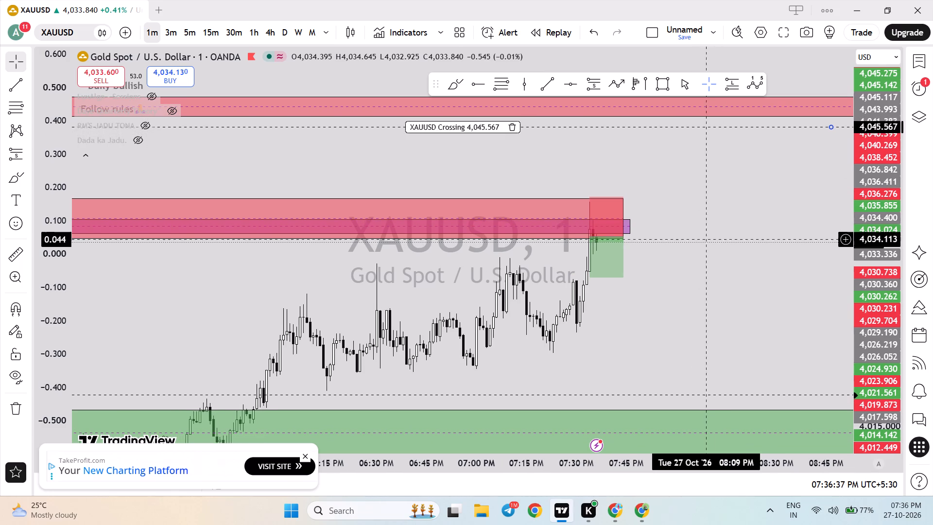
left_click(709, 242)
Examine XAUUSD around the overhead supply zone and the planned short on the 15-minute and 1-minute charts.
scroll(709, 243, "down", 3)
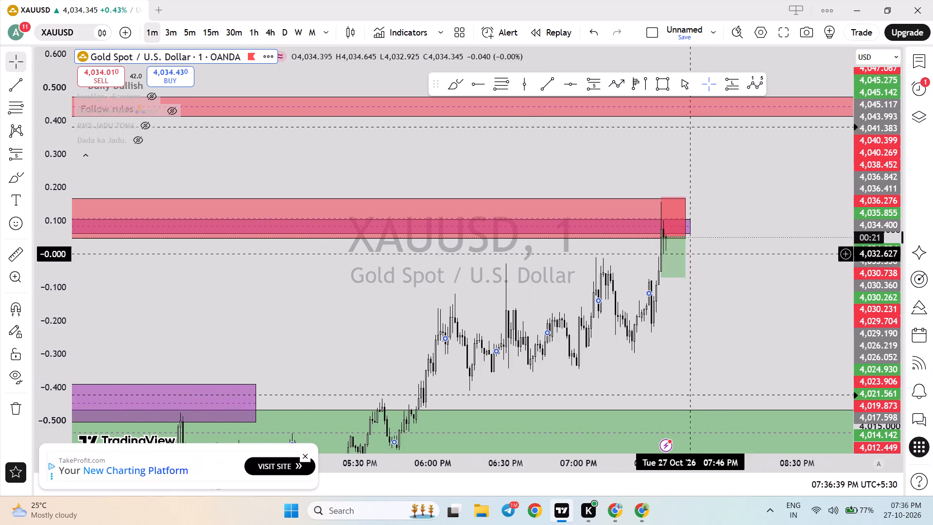
left_click(212, 38)
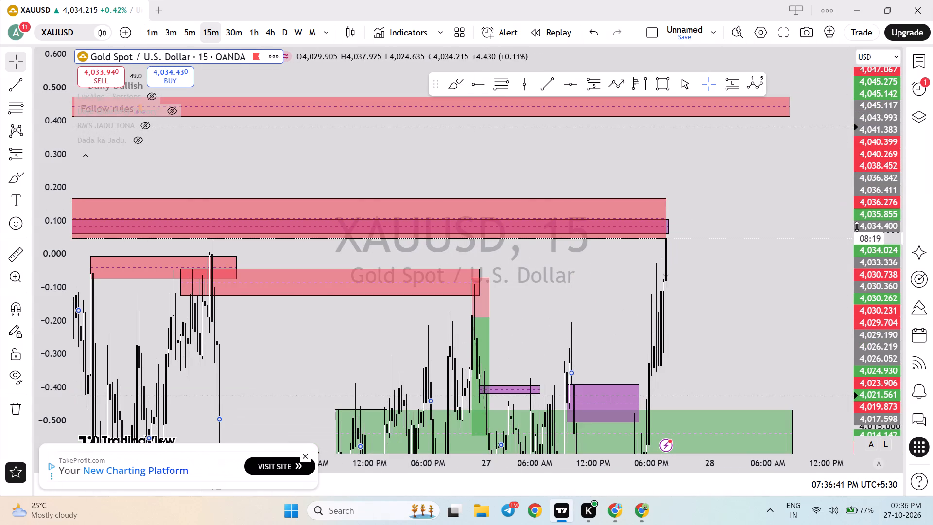
left_click_drag(862, 208, 866, 322)
left_click_drag(761, 293, 754, 249)
left_click_drag(865, 238, 863, 280)
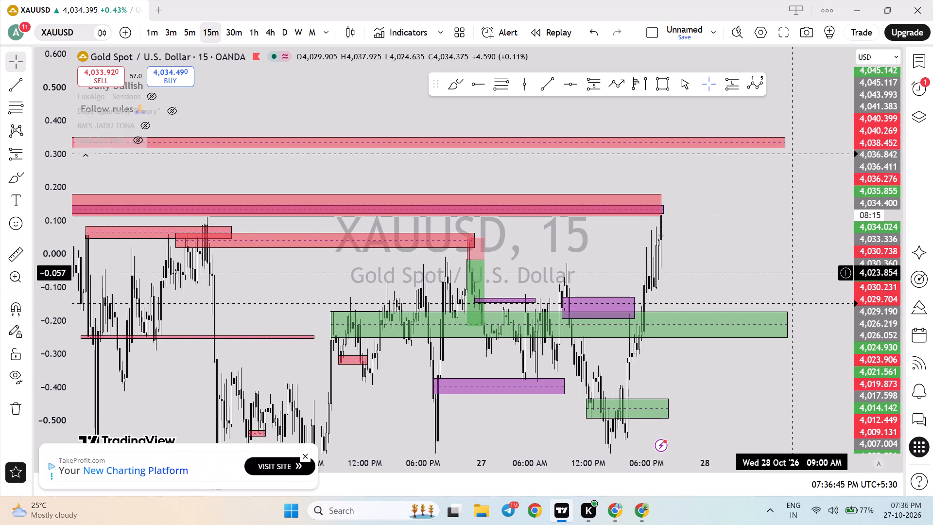
left_click(146, 40)
left_click_drag(873, 327, 870, 50)
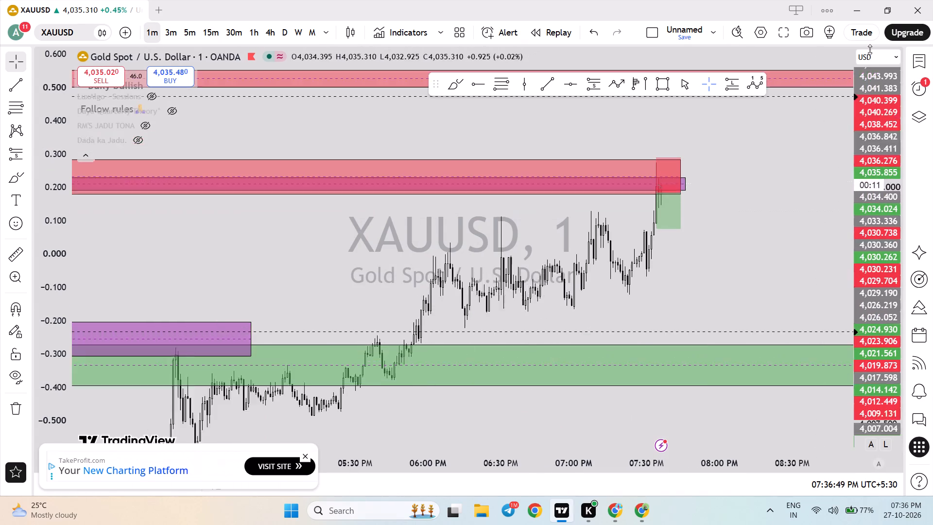
left_click_drag(870, 50, 870, 44)
left_click_drag(758, 207, 742, 264)
scroll(742, 265, "up", 2)
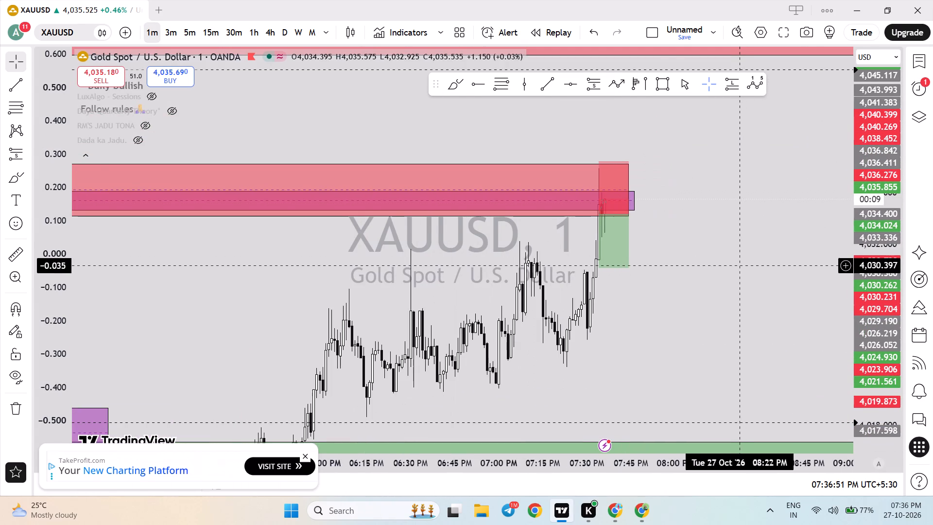
Measure the price distance on the 1-minute chart from about 4,030.021 up to the upper edge of the red supply zone.
left_click(13, 256)
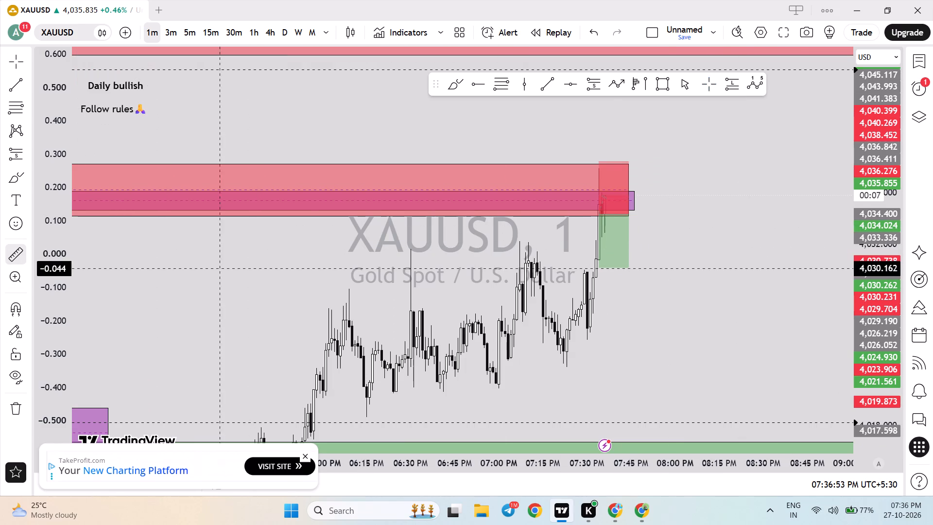
left_click(583, 270)
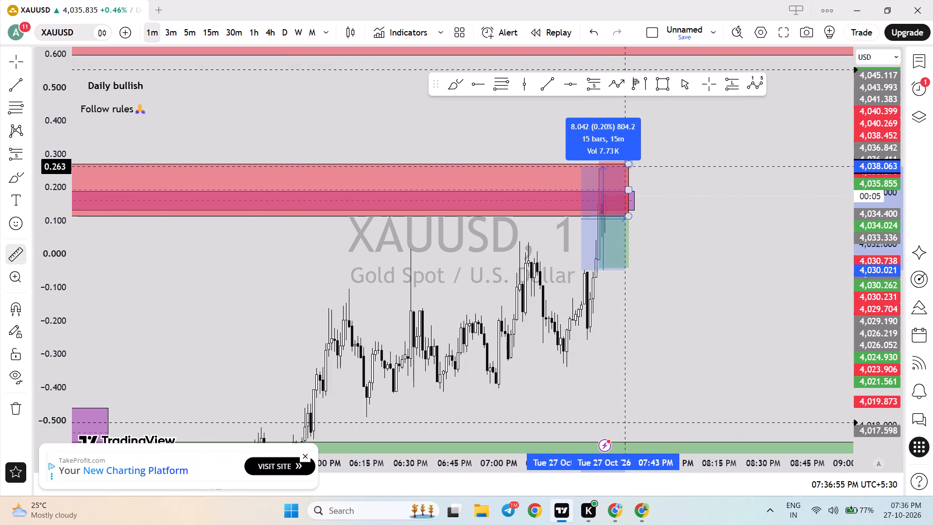
left_click(628, 165)
left_click(747, 223)
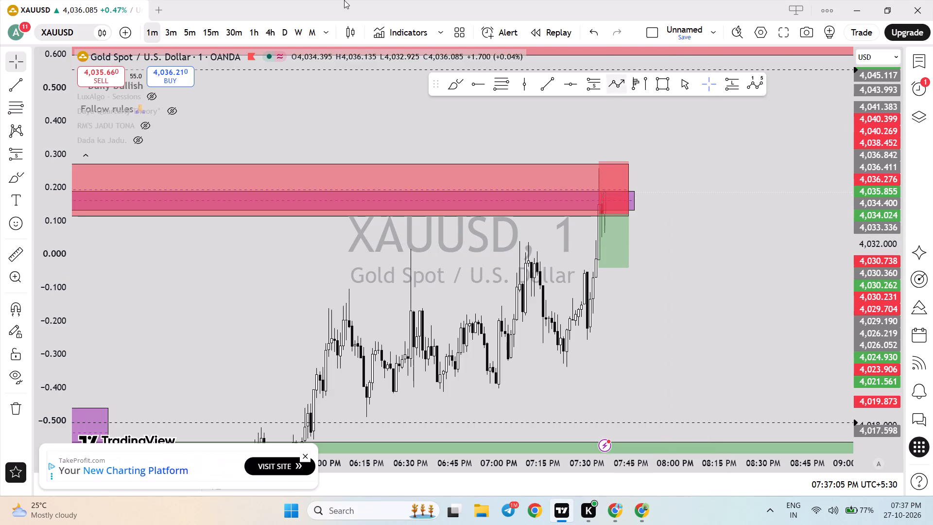
Show XAUUSD on the 5-minute timeframe, open BTCUSD from the watchlist, and examine its recent 15-minute price action.
left_click(184, 30)
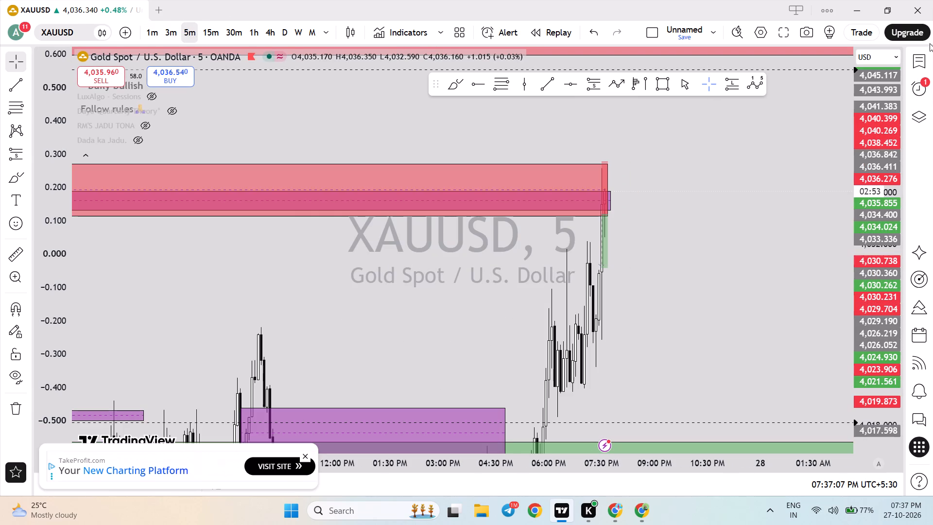
left_click(916, 62)
left_click(804, 128)
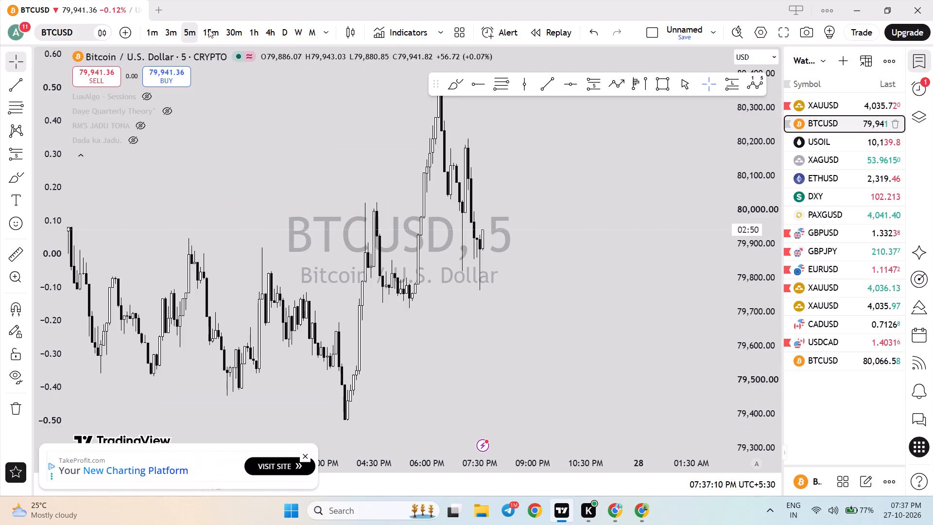
left_click(207, 29)
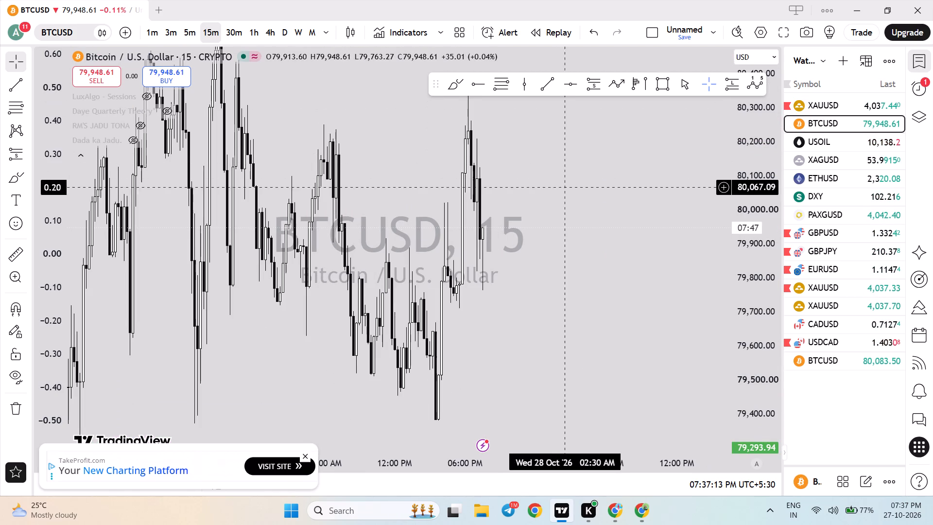
scroll(569, 194, "down", 2)
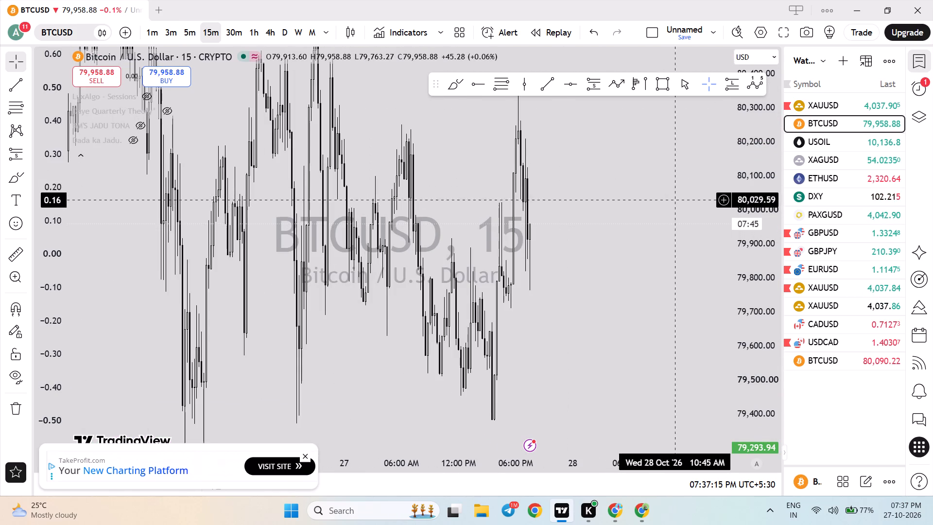
left_click_drag(763, 147, 765, 375)
scroll(489, 290, "down", 5)
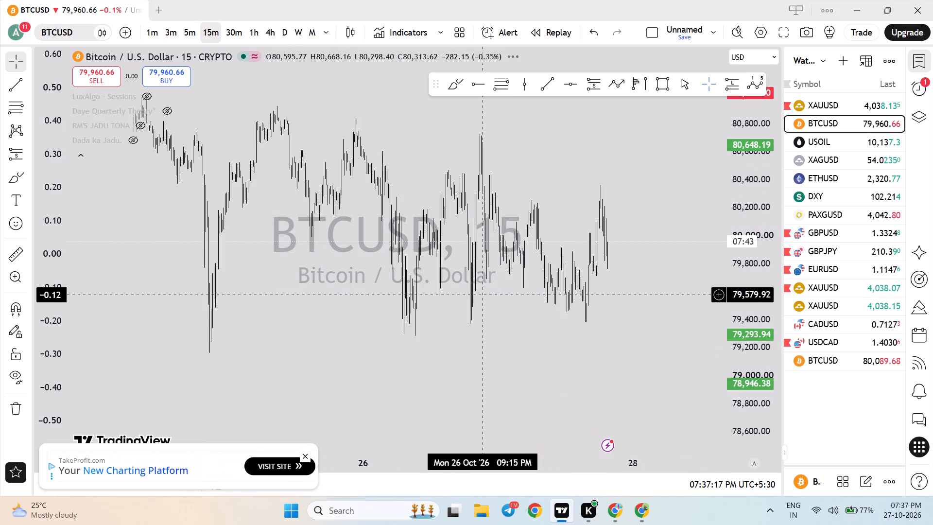
scroll(483, 294, "down", 6)
scroll(483, 295, "up", 5)
left_click_drag(750, 167, 751, 182)
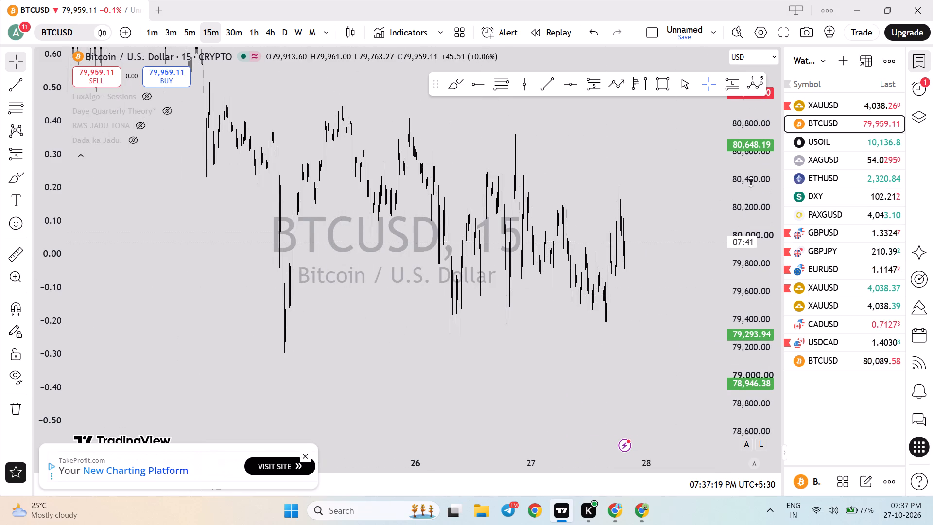
left_click_drag(751, 182, 749, 260)
scroll(470, 224, "down", 5)
Examine the older BTCUSD demand and supply zones and the long position around 20 to 22 October.
left_click_drag(397, 230, 499, 350)
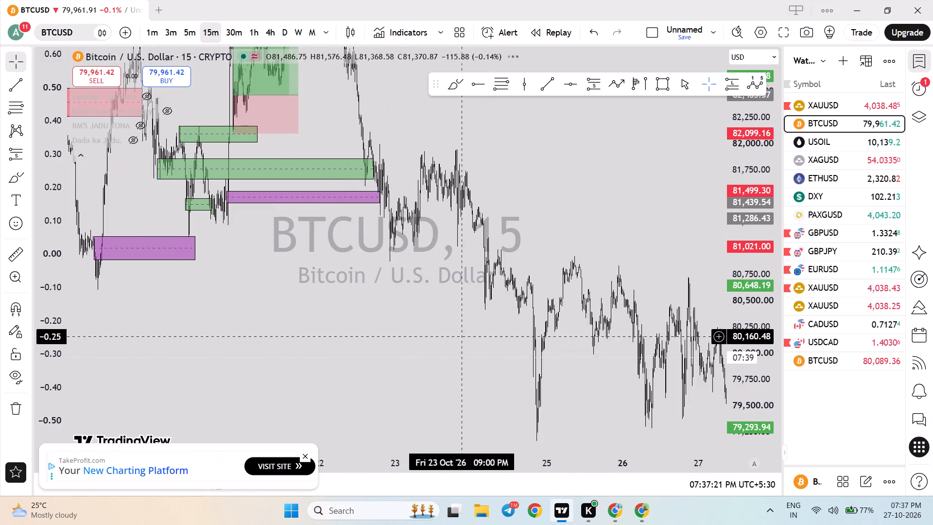
left_click_drag(424, 326, 522, 362)
scroll(424, 329, "up", 2)
left_click_drag(311, 316, 525, 345)
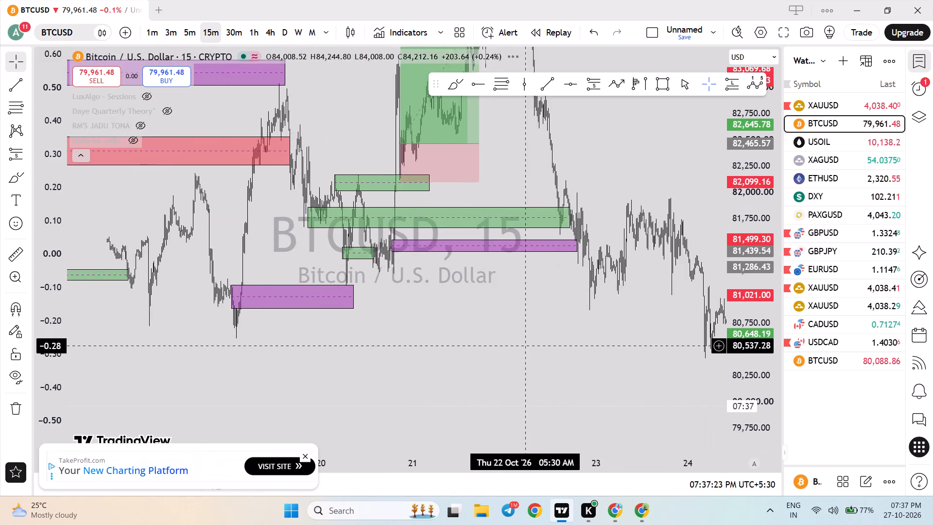
scroll(475, 332, "up", 3)
scroll(376, 325, "up", 2)
left_click_drag(300, 326, 510, 327)
left_click_drag(522, 323, 488, 361)
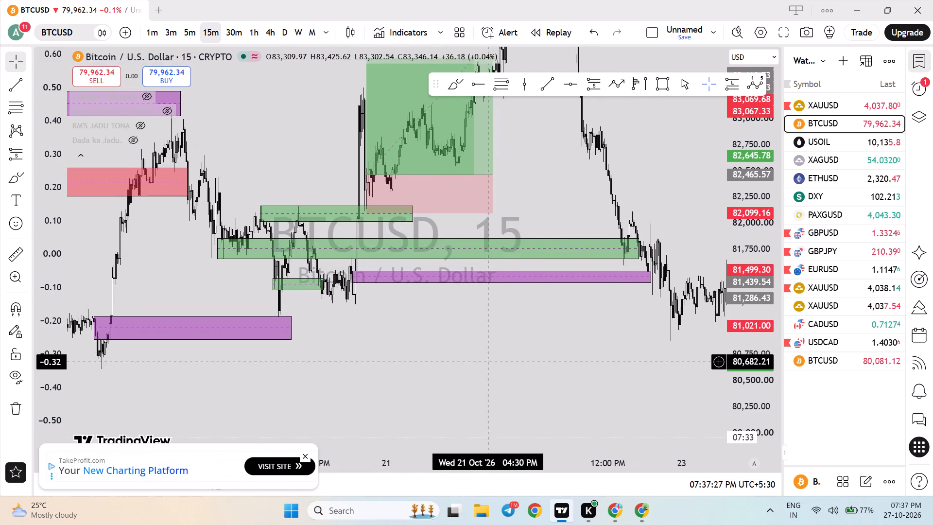
left_click_drag(524, 338, 406, 369)
left_click_drag(465, 209, 448, 238)
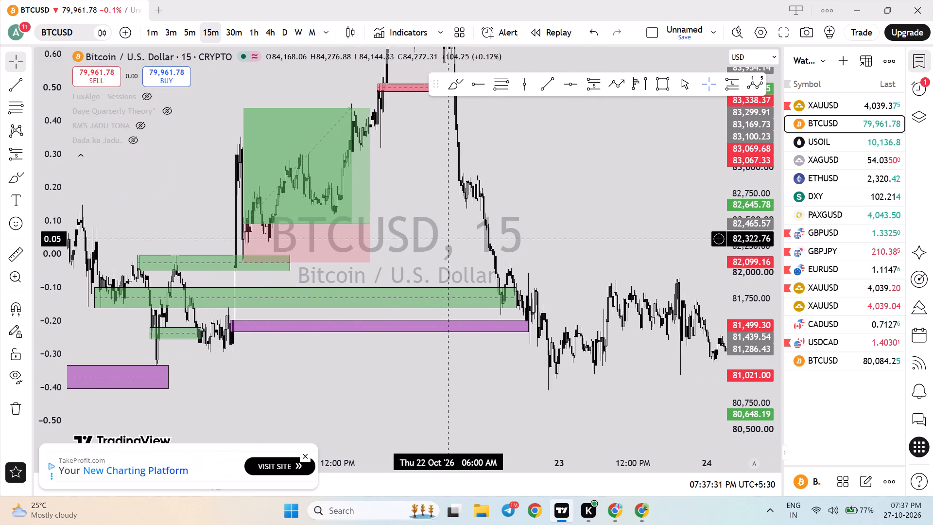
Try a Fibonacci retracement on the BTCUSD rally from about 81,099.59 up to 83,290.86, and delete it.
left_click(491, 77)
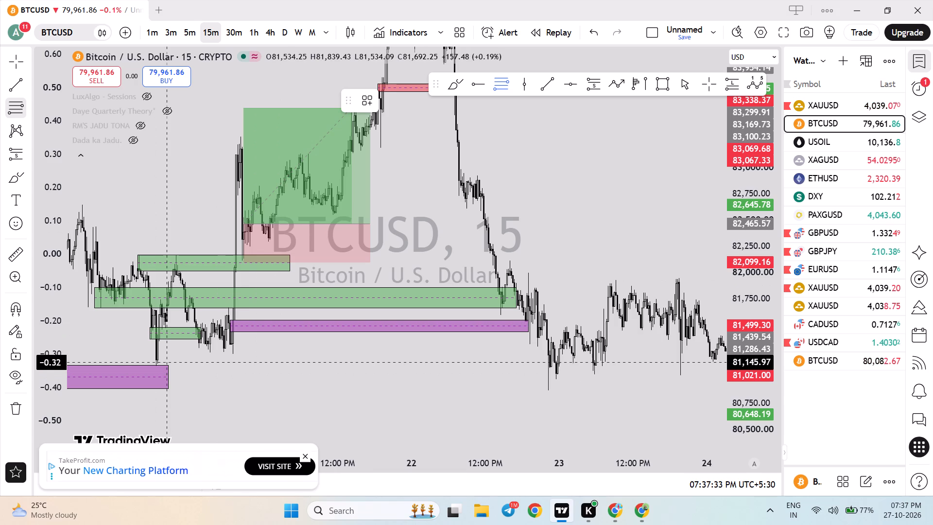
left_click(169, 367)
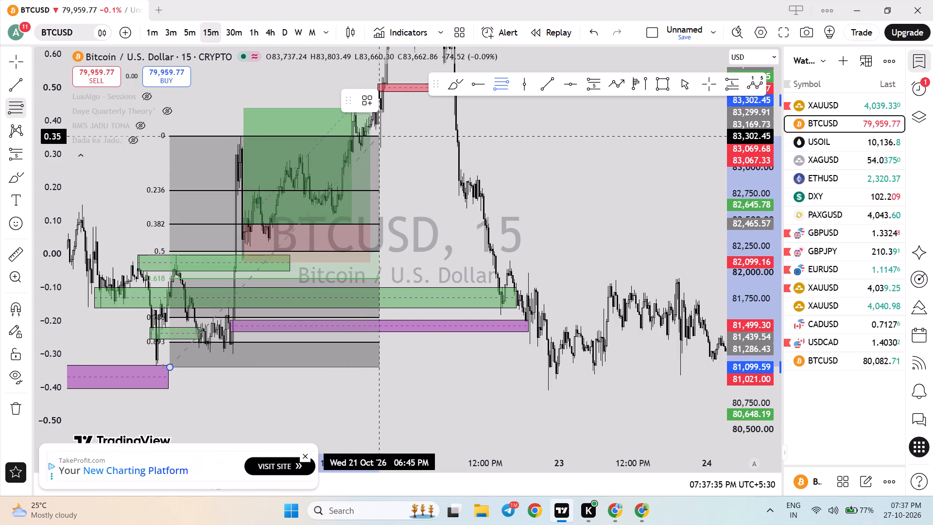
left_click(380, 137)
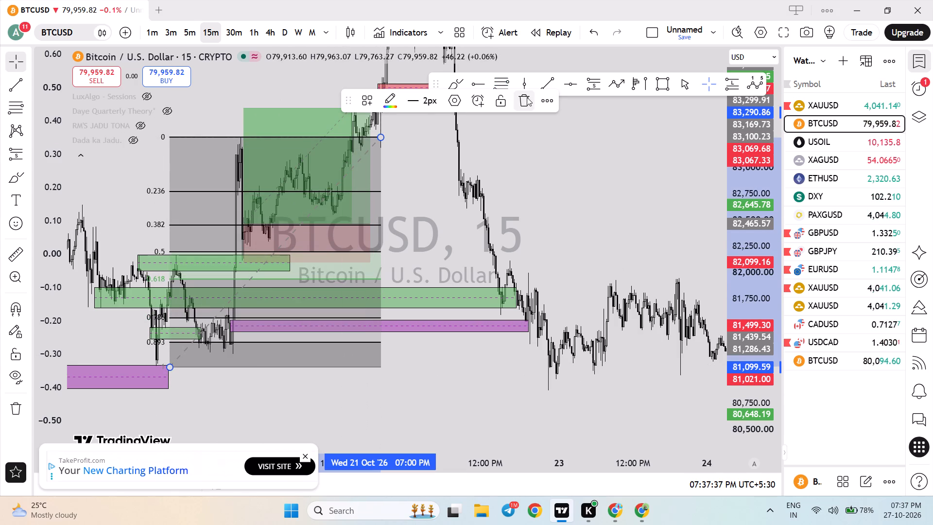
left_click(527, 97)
Examine BTCUSD's 15-minute decline from the 22 October high through to the latest candles.
left_click_drag(627, 210, 526, 323)
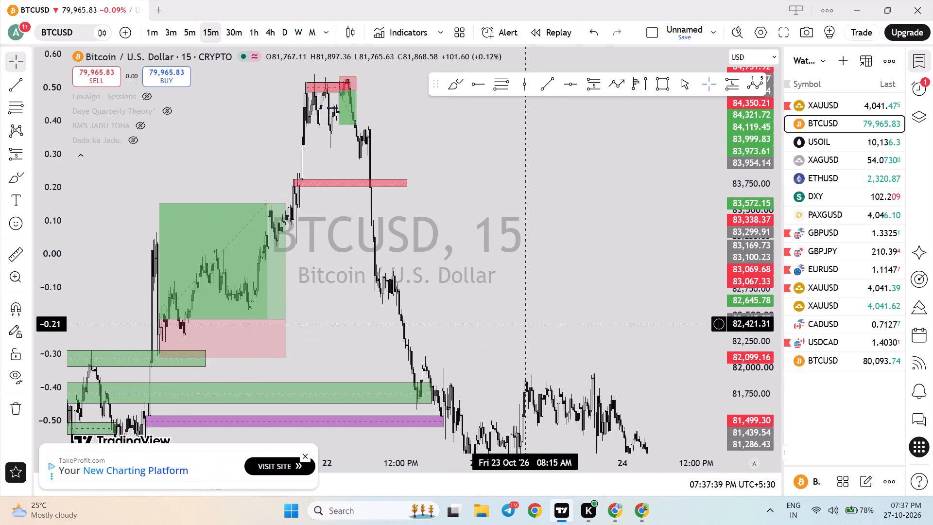
left_click_drag(526, 323, 317, 167)
left_click_drag(611, 260, 444, 105)
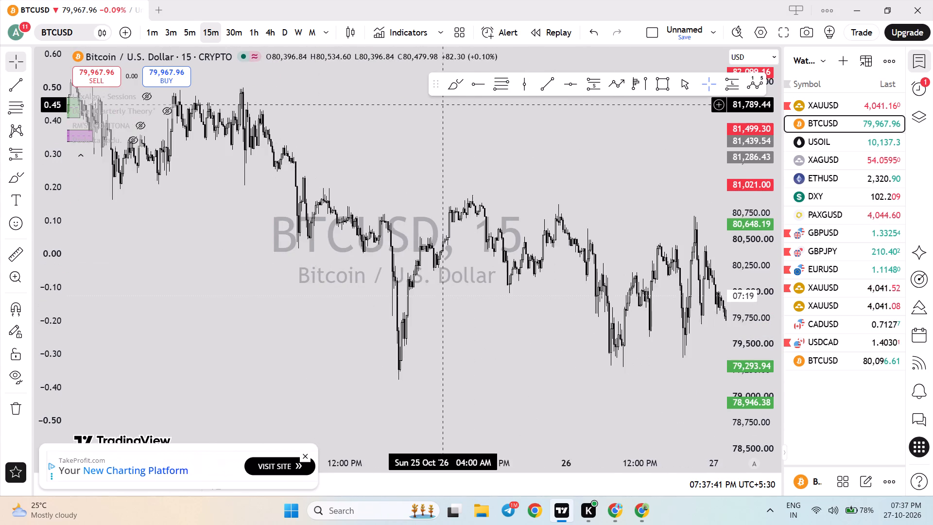
left_click_drag(555, 207, 342, 203)
left_click_drag(532, 249, 451, 251)
Return to XAUUSD, close the watchlist, and delete the short position from the 1-minute chart.
left_click(839, 98)
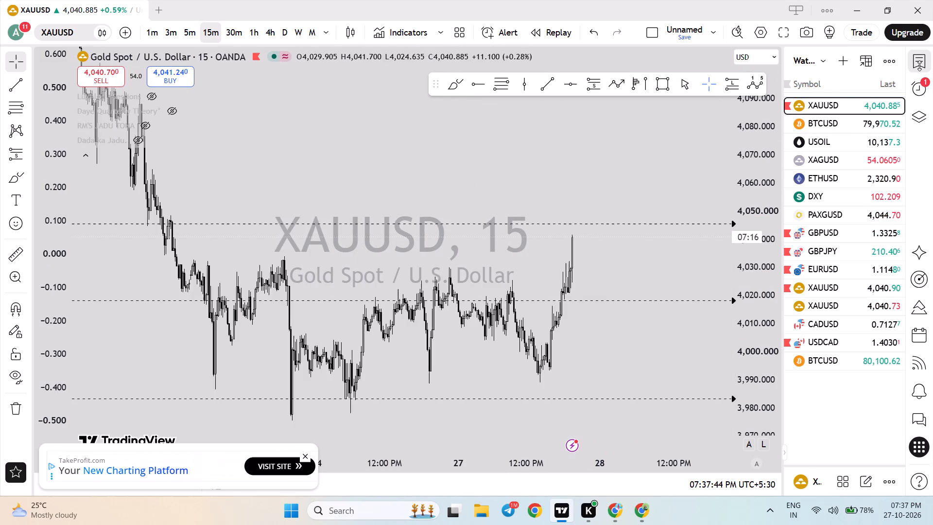
left_click(920, 64)
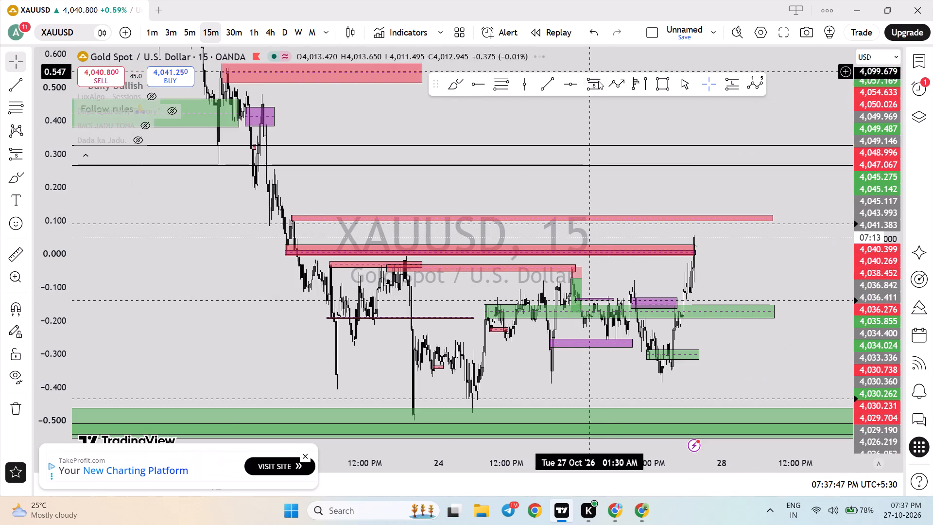
left_click(154, 30)
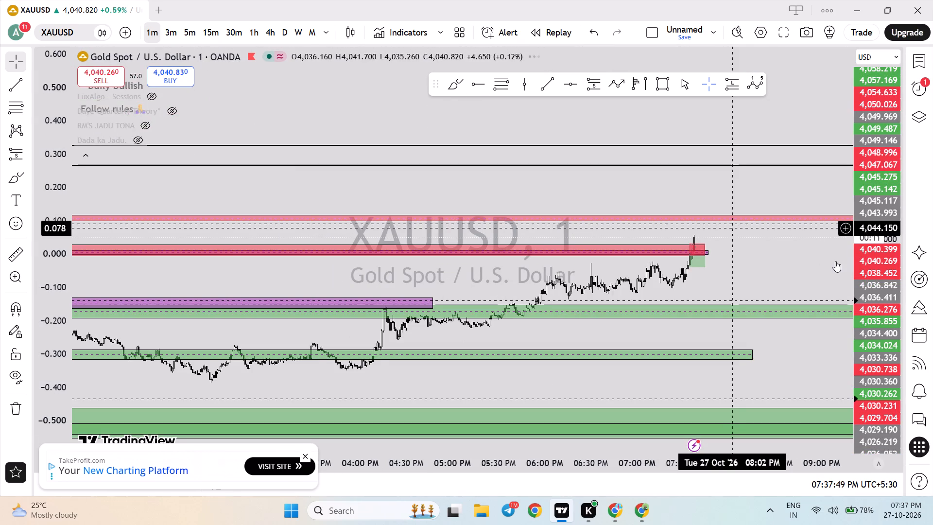
left_click_drag(886, 352, 875, 0)
scroll(697, 175, "up", 5)
left_click(648, 284)
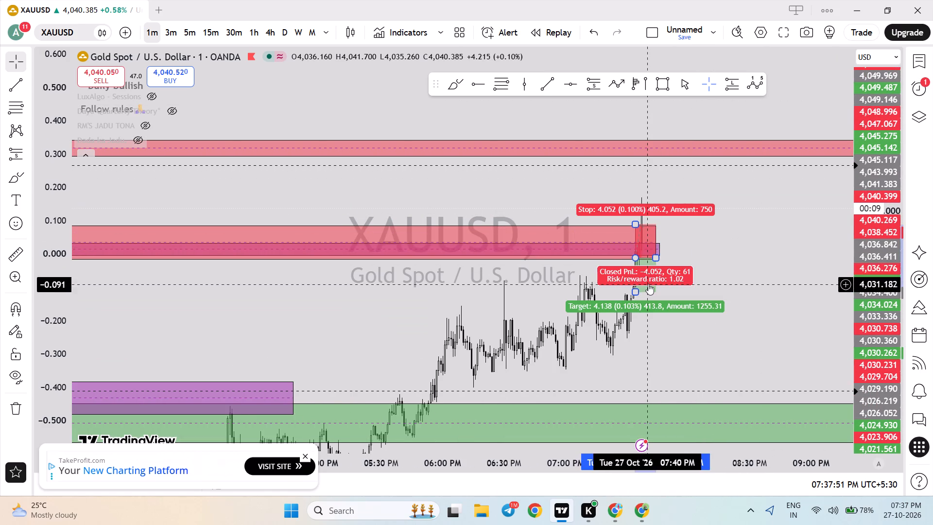
left_click(552, 101)
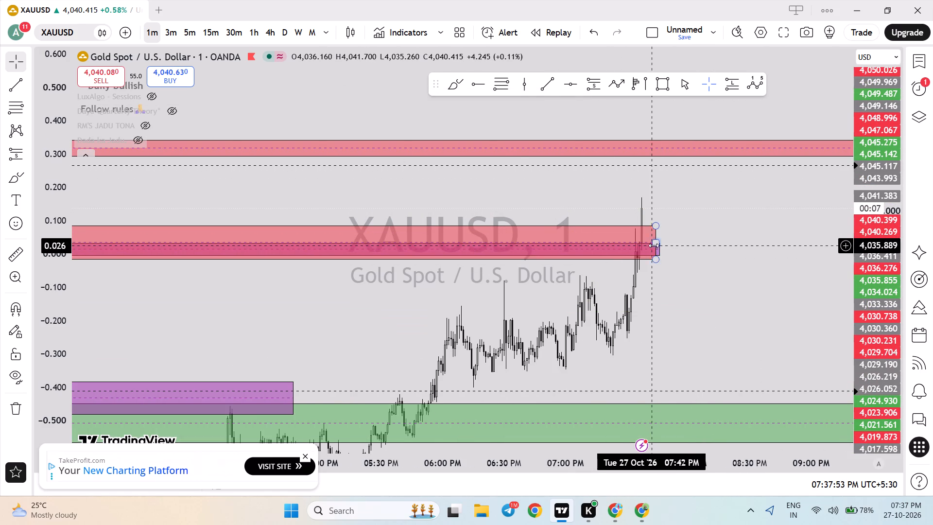
Delete the purple zone and the red supply zone that surrounded the short entry.
left_click(656, 248)
left_click(595, 100)
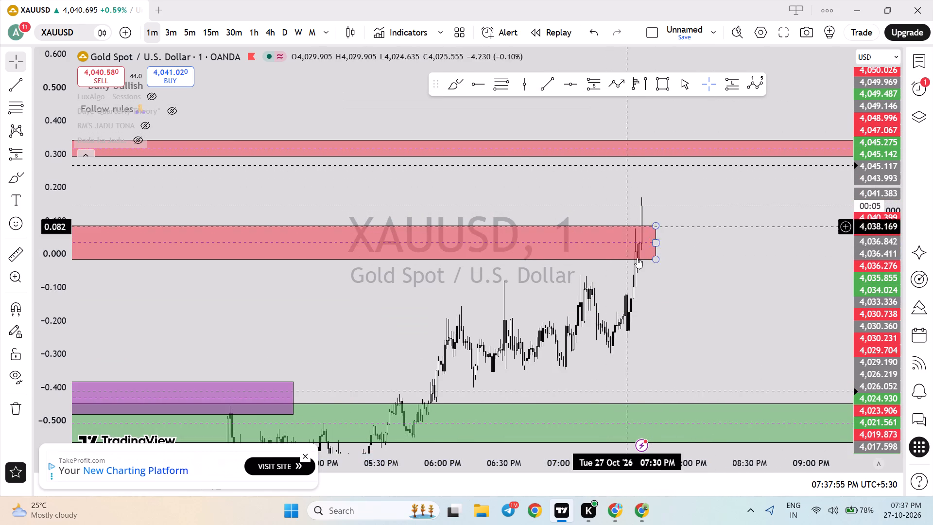
left_click(654, 245)
left_click(590, 99)
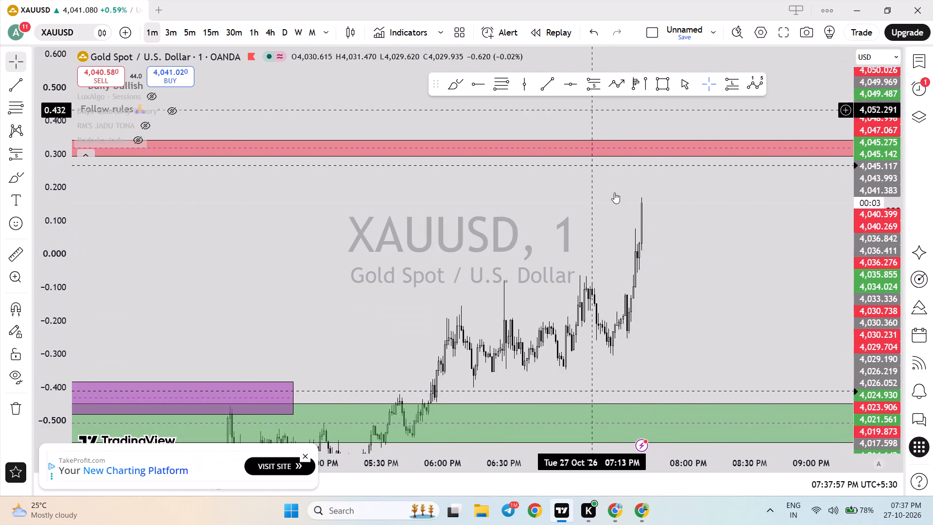
Compare XAUUSD's rise toward the upper red supply zone on the 4-hour, 1-hour, 15-minute and 1-minute timeframes.
scroll(628, 240, "up", 4)
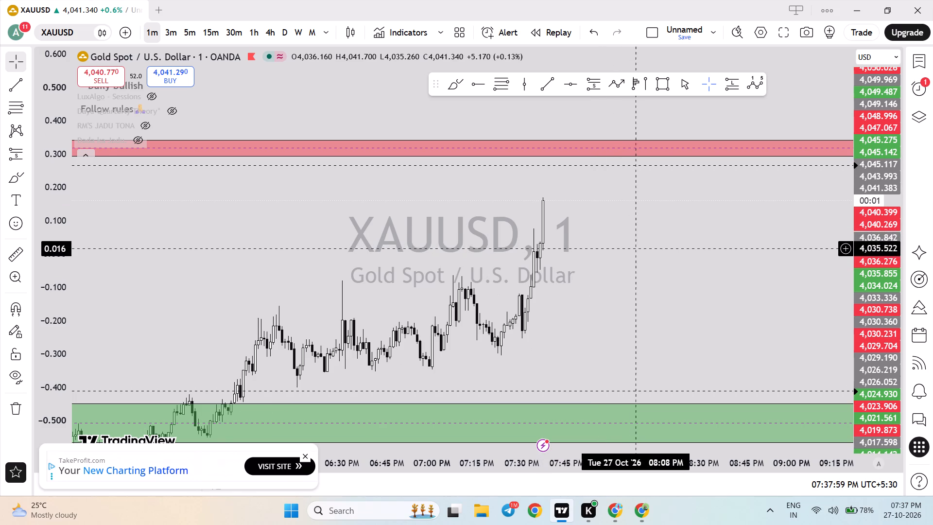
left_click(273, 34)
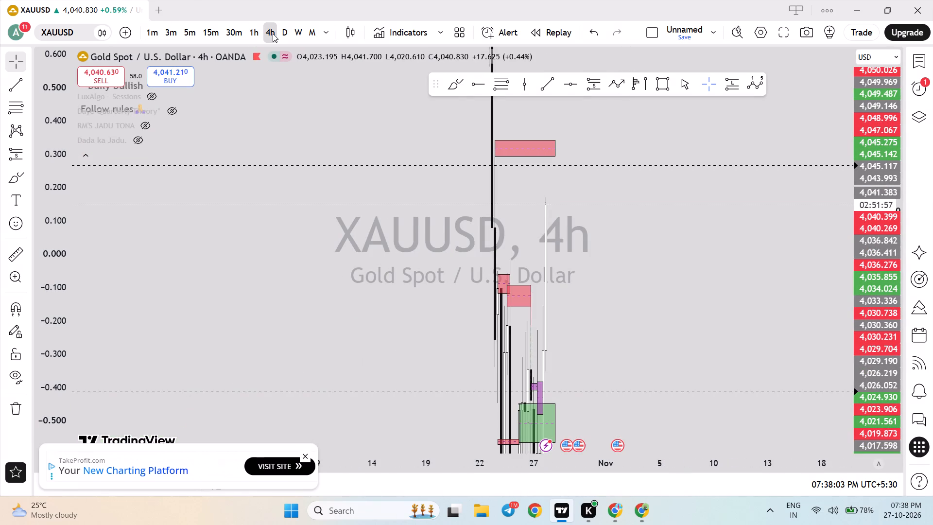
left_click(249, 38)
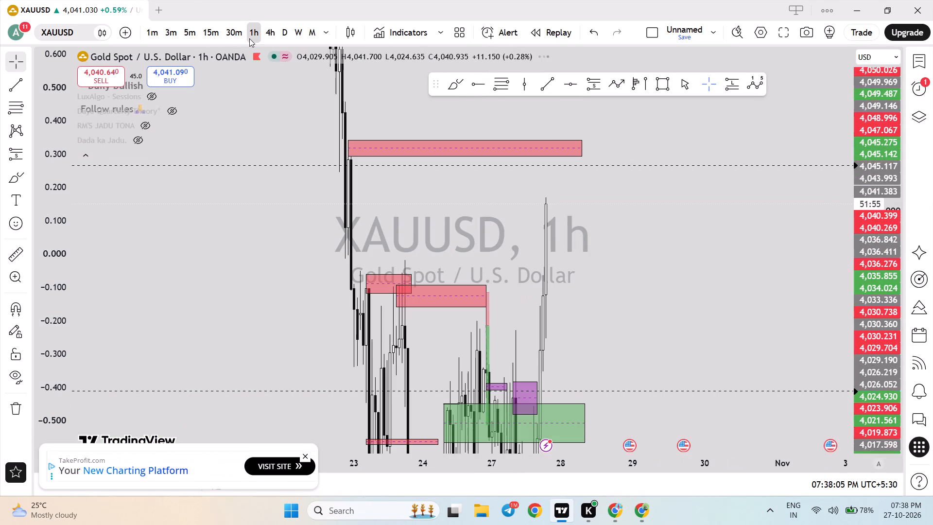
left_click(203, 41)
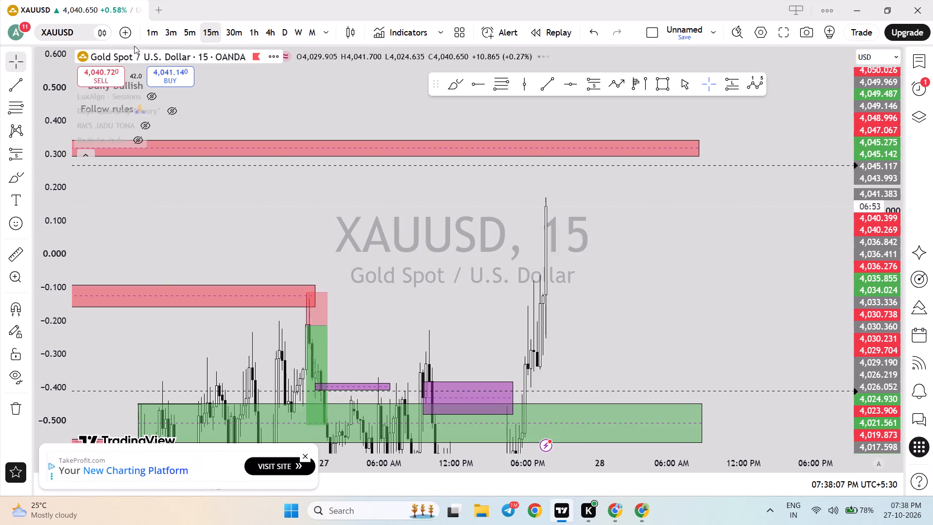
left_click(153, 38)
scroll(330, 126, "down", 3)
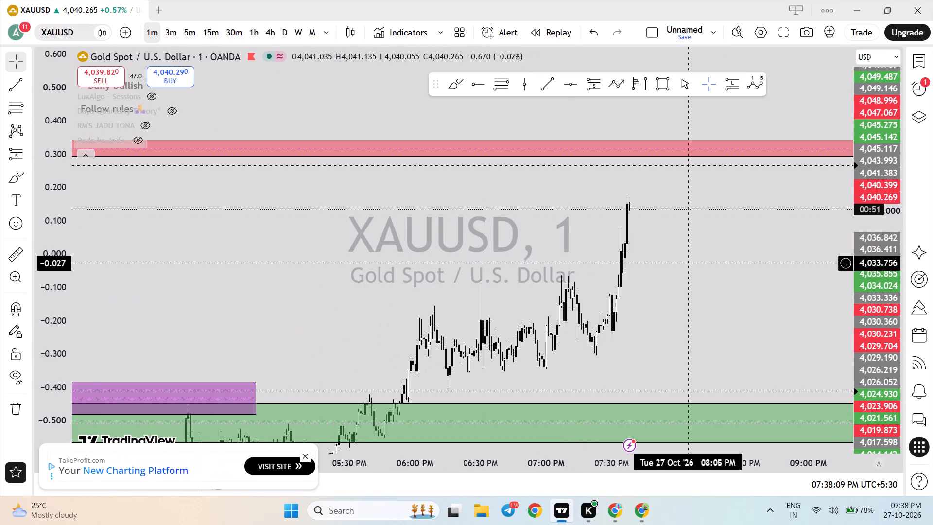
Measure the price range and duration of XAUUSD's latest 1-minute rally, from the breakout base up to its peak.
left_click_drag(879, 347, 861, 281)
scroll(724, 271, "up", 3)
left_click_drag(681, 284, 692, 241)
scroll(623, 276, "up", 2)
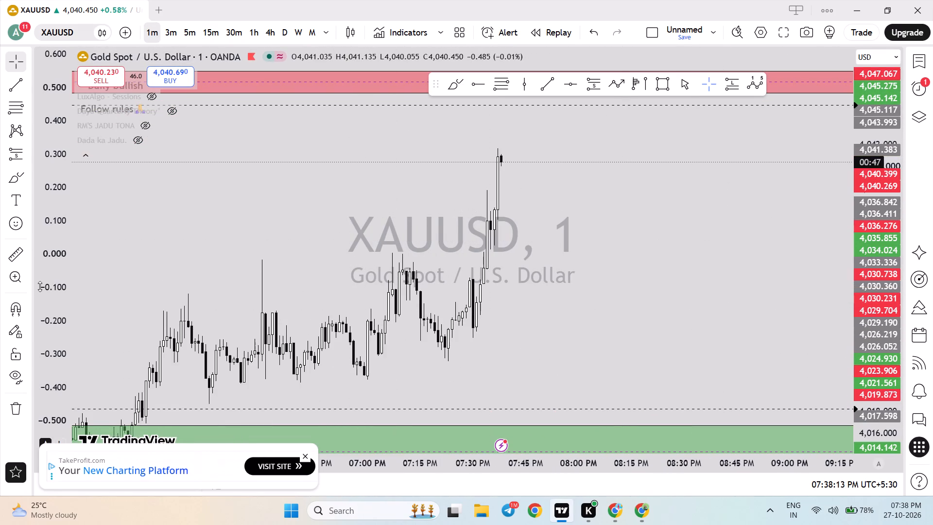
left_click(15, 255)
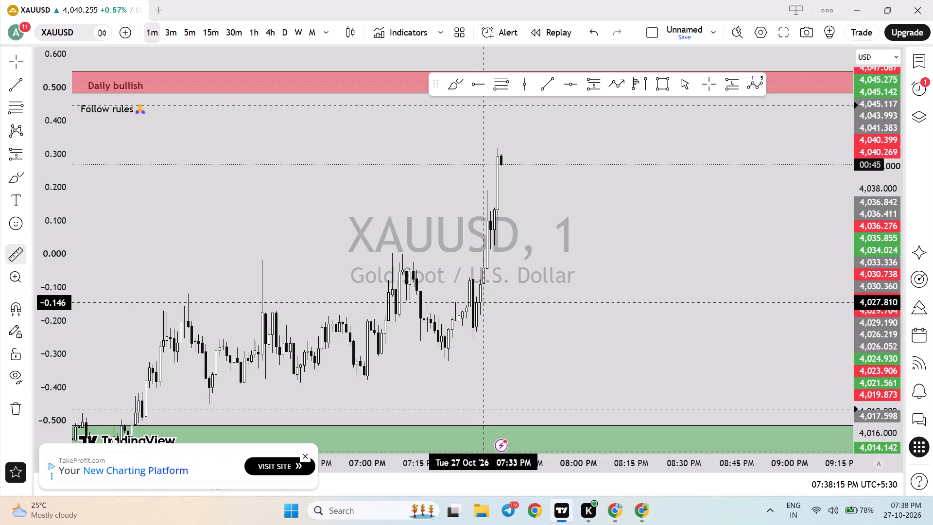
left_click(483, 302)
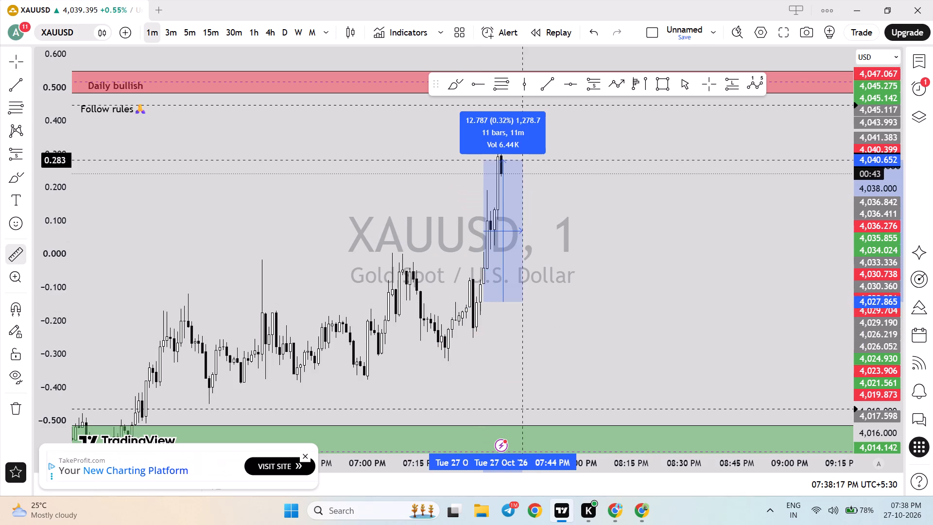
left_click(533, 145)
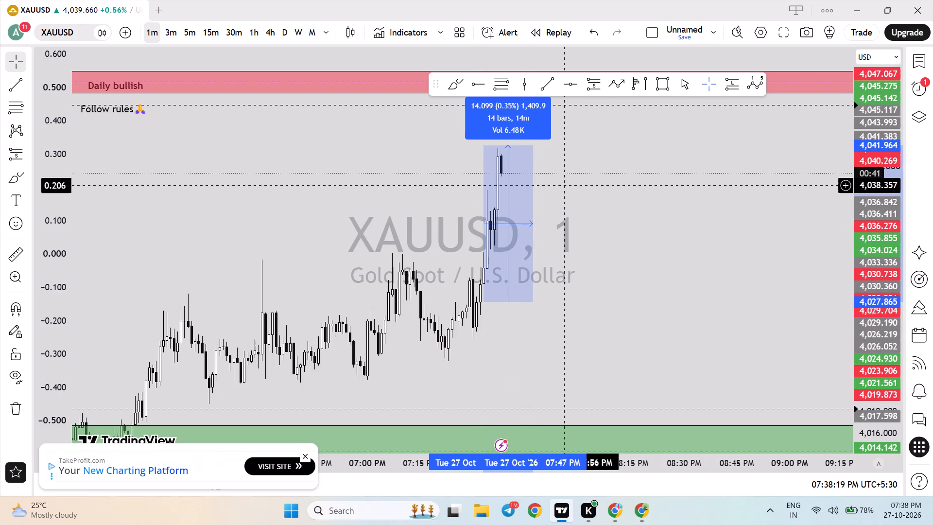
left_click(563, 185)
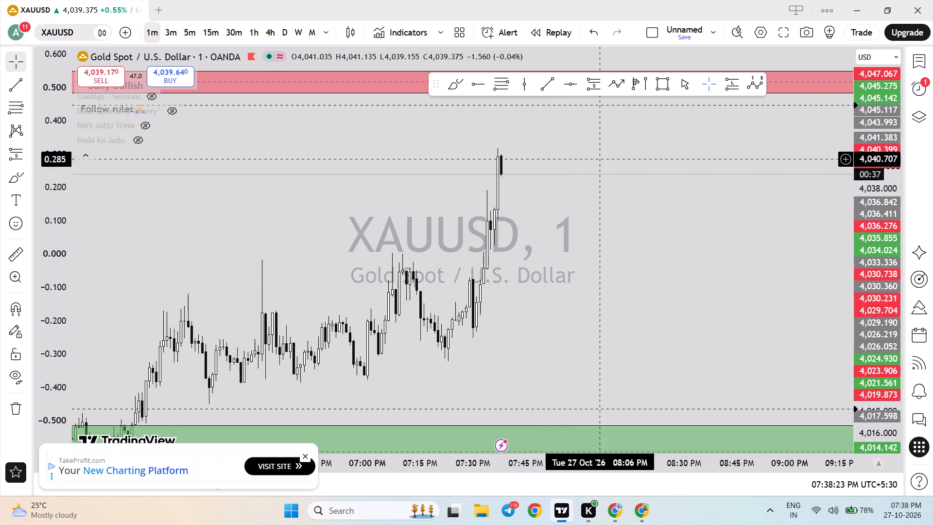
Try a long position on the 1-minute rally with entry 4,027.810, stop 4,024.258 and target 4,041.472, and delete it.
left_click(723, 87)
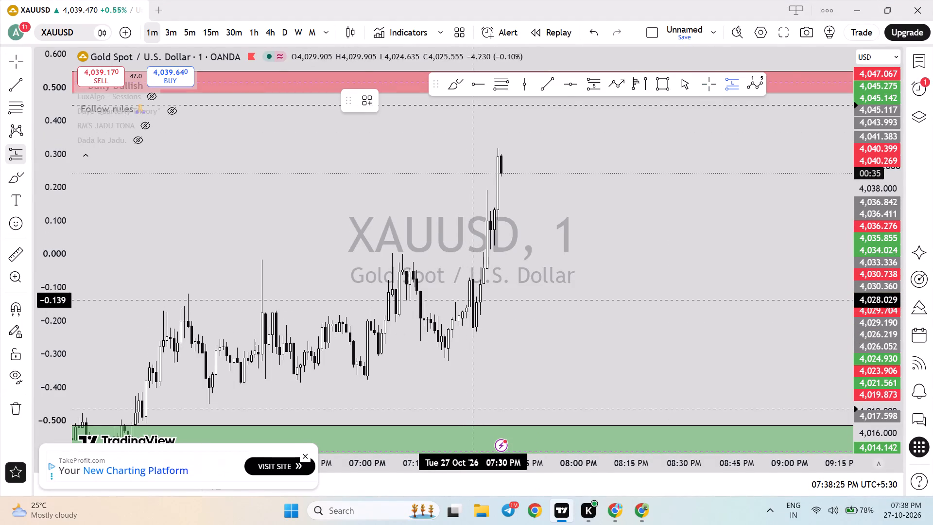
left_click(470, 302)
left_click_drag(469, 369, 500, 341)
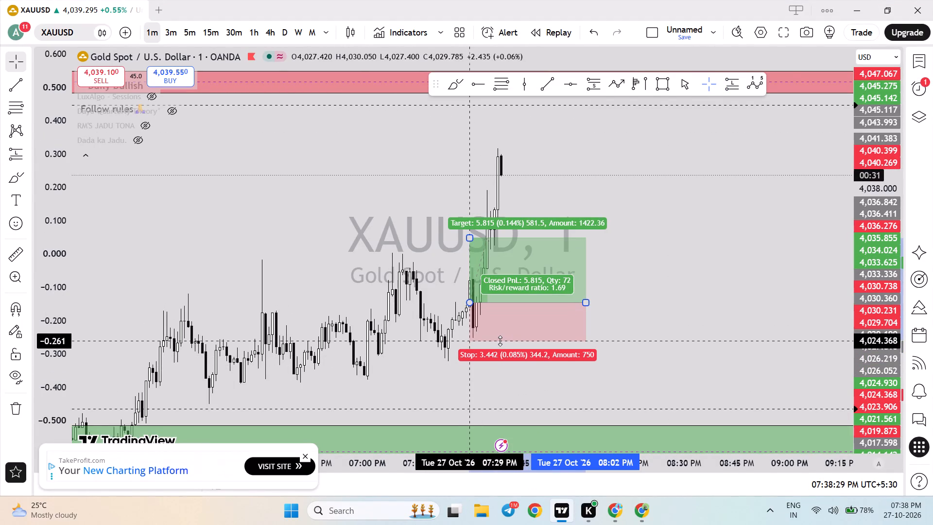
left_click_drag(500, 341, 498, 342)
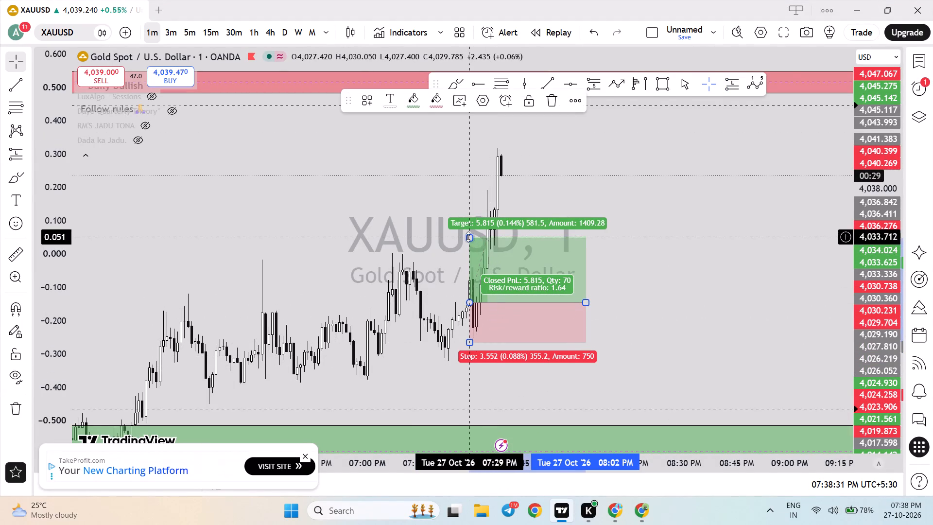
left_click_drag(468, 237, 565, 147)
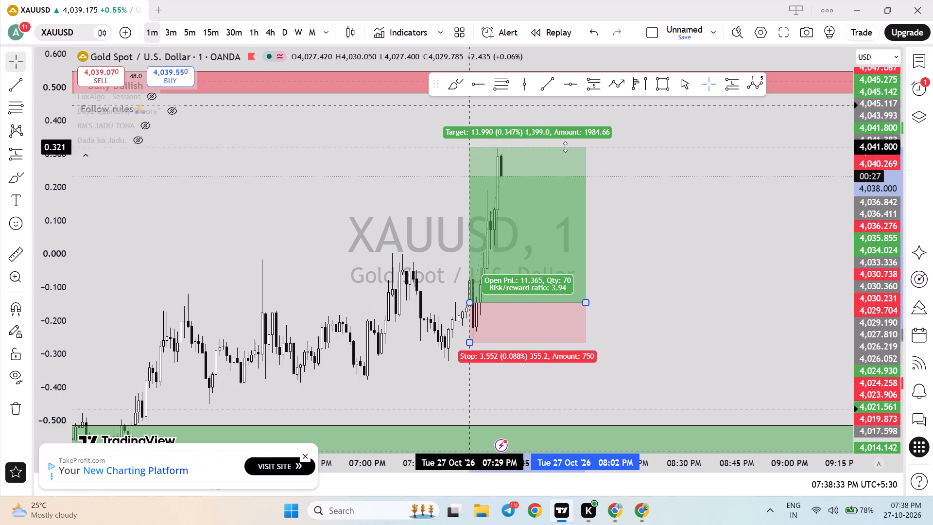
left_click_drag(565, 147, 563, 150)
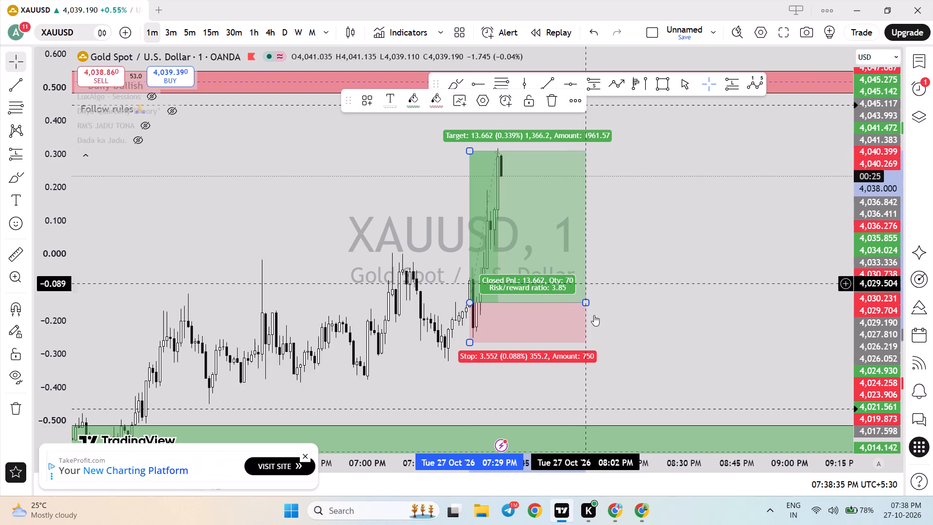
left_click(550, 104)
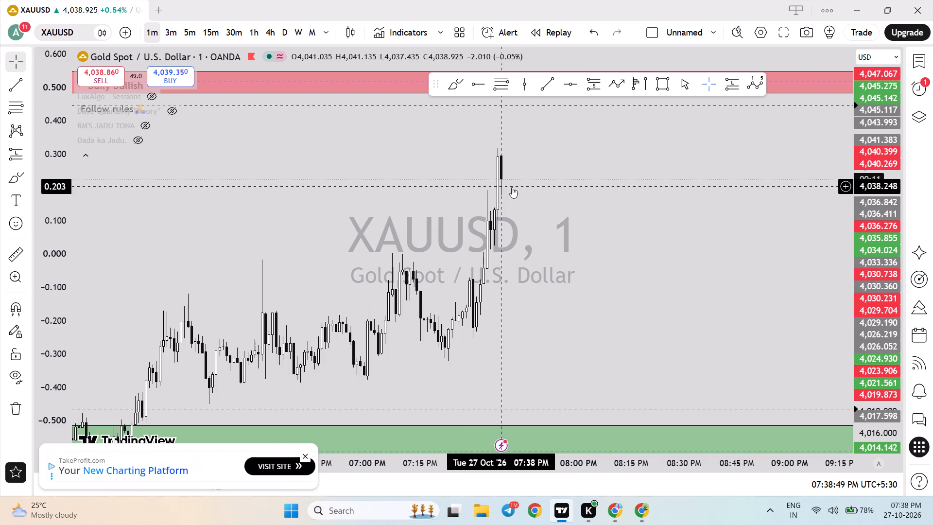
On the 15-minute chart, shorten the upper red supply zone so it ends at about 1:00 AM on 28 October.
left_click_drag(607, 191, 494, 275)
left_click(210, 42)
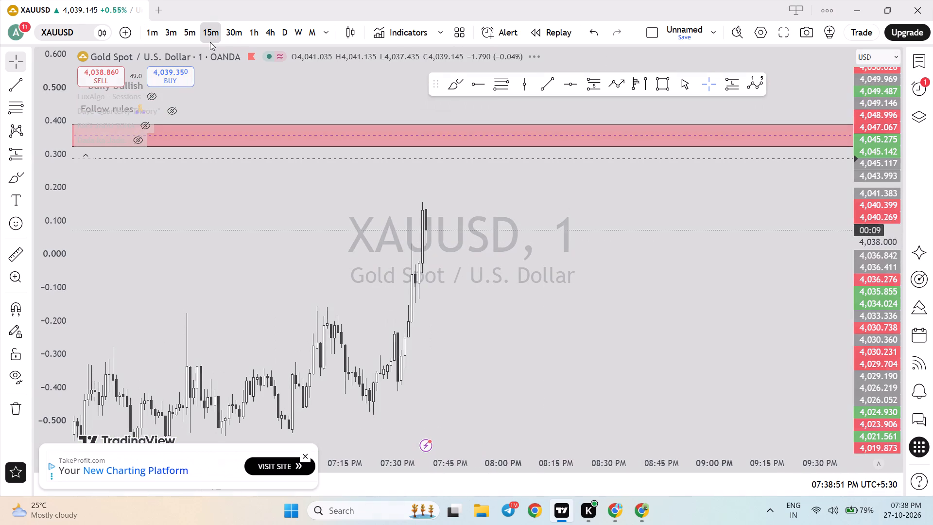
left_click_drag(601, 136, 492, 146)
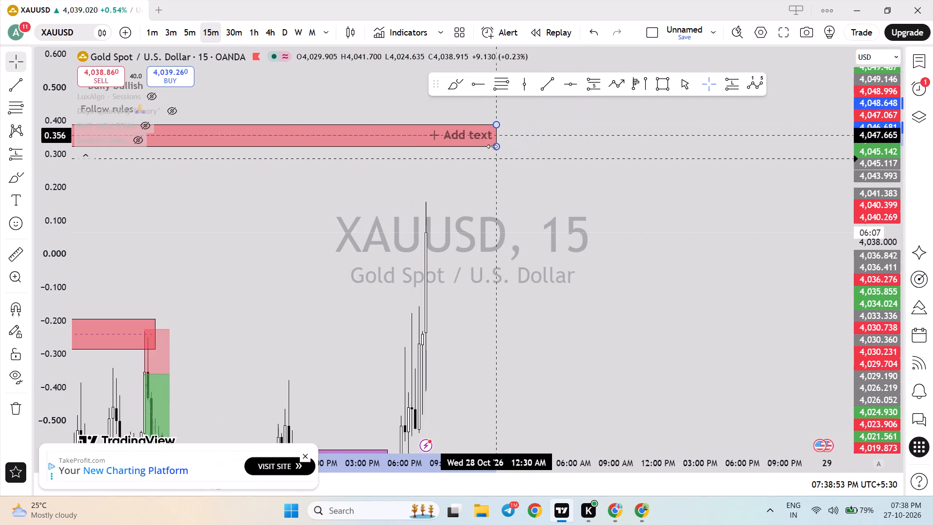
left_click_drag(492, 146, 489, 147)
left_click(517, 258)
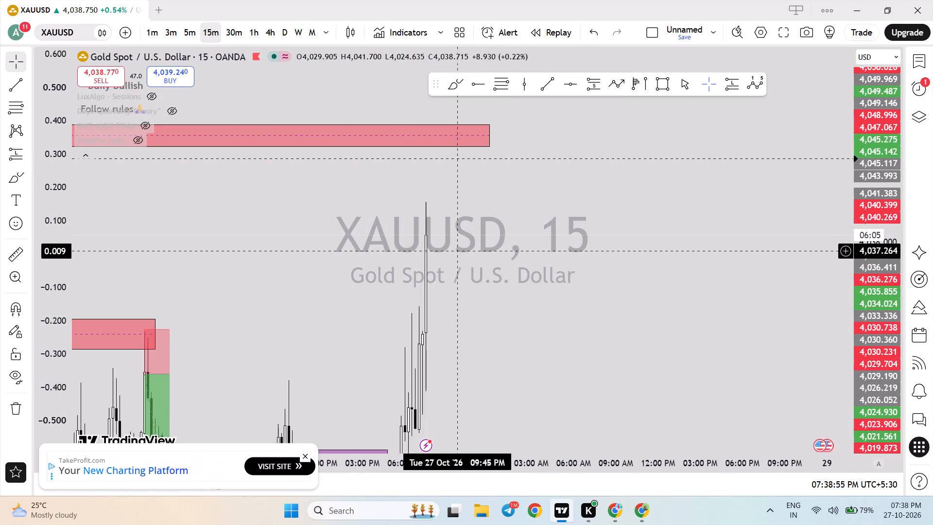
scroll(456, 251, "up", 2)
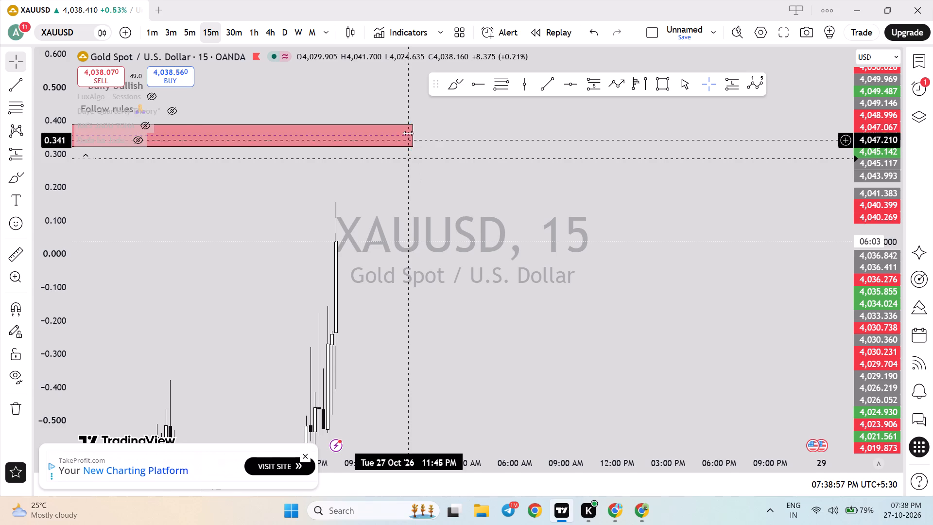
left_click_drag(413, 134, 428, 140)
left_click(455, 143)
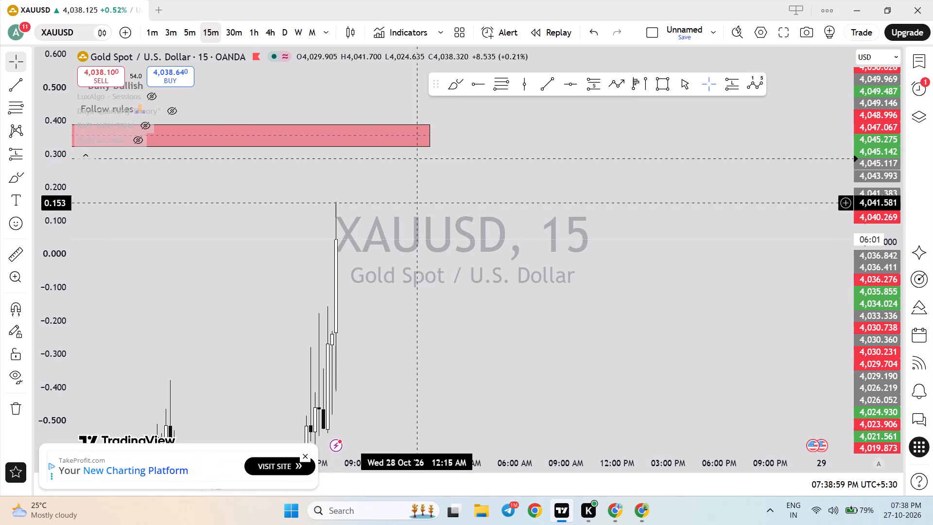
left_click_drag(418, 204, 451, 209)
left_click_drag(447, 211, 487, 215)
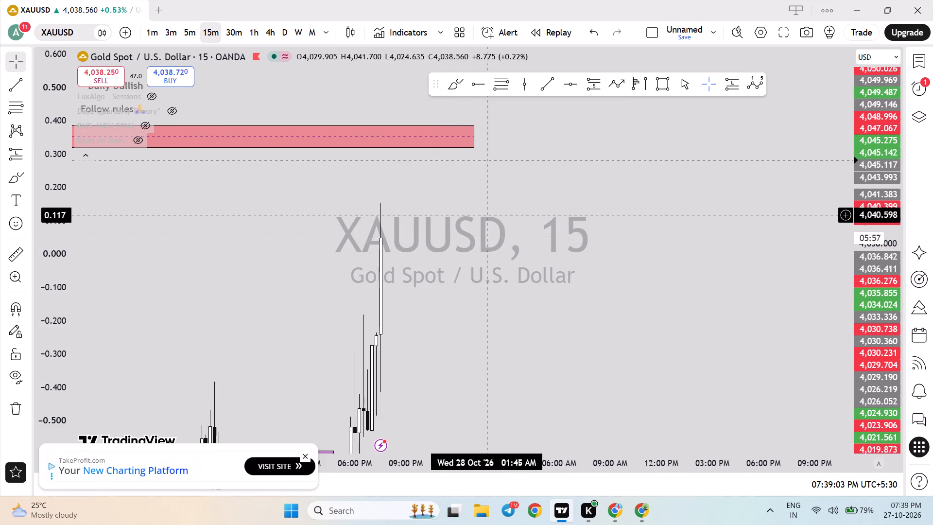
Check the shorter timeframes and, on the 3-minute chart, trim the upper red supply zone to end at about 9:20 PM.
left_click(191, 33)
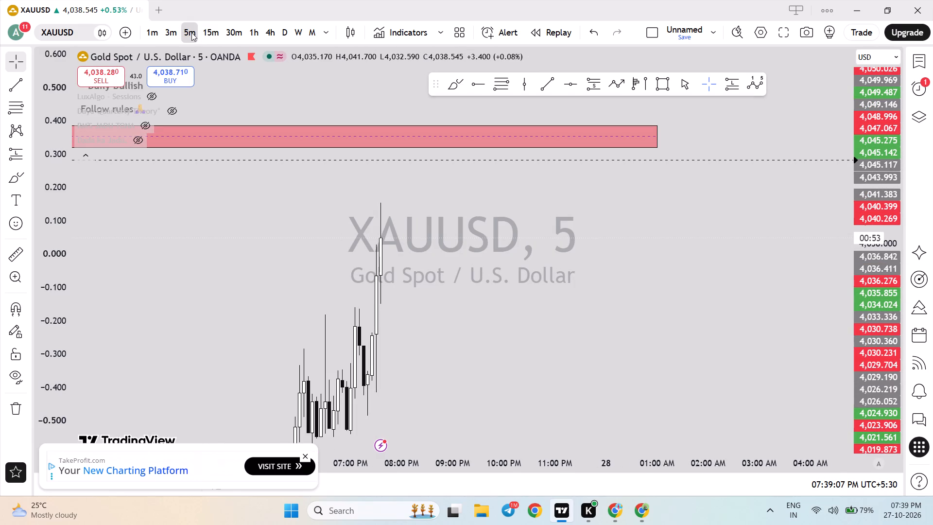
left_click(157, 33)
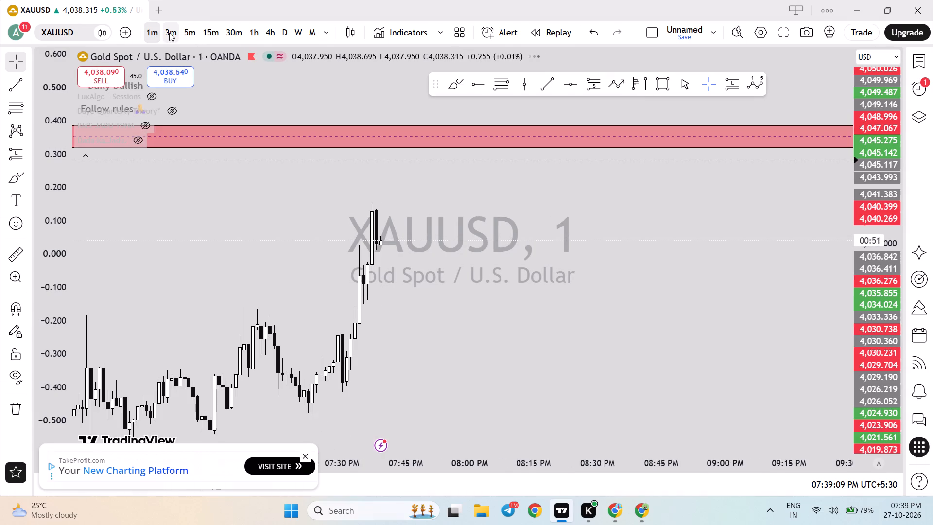
left_click(169, 33)
left_click(159, 35)
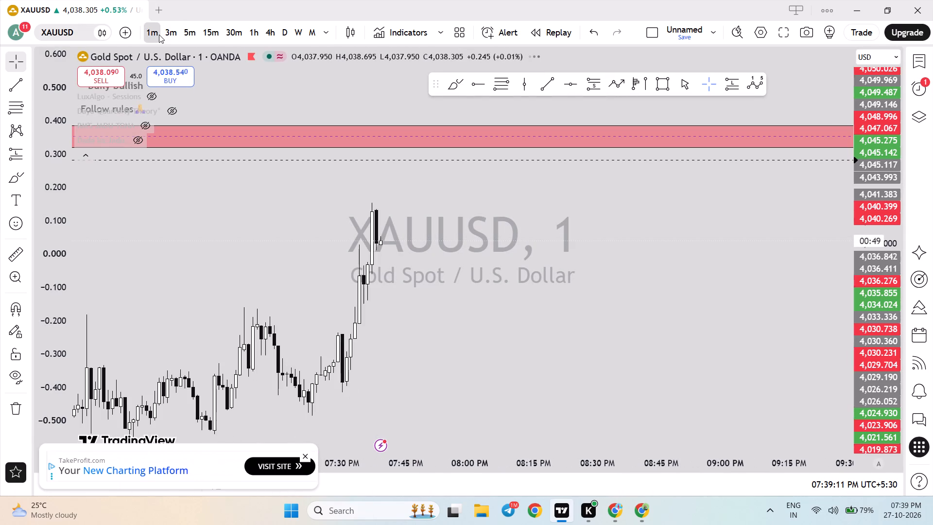
left_click(161, 34)
left_click(162, 34)
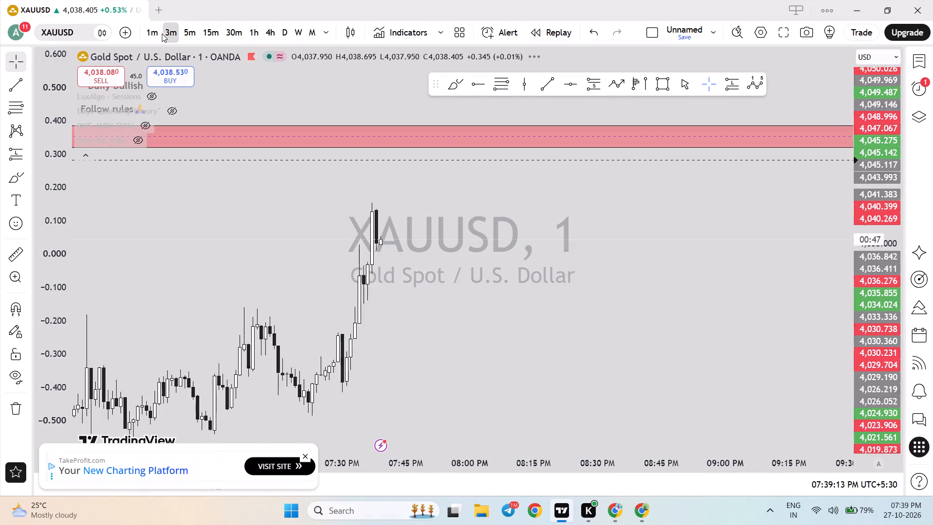
scroll(320, 216, "down", 1)
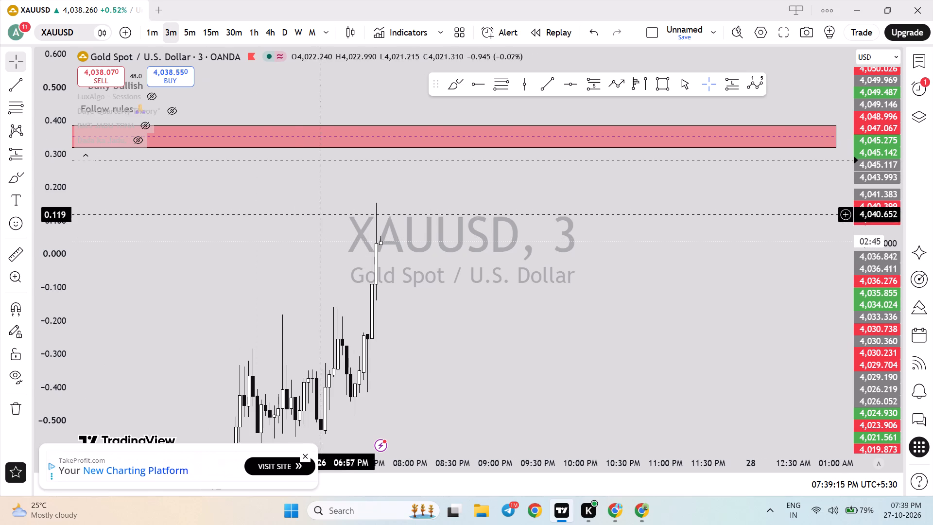
scroll(343, 222, "down", 1)
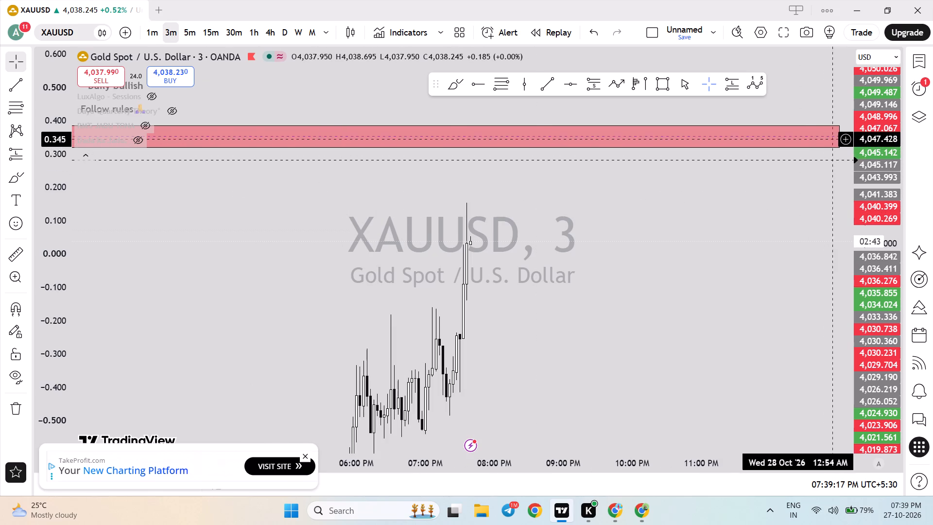
left_click_drag(837, 137, 585, 153)
left_click(551, 203)
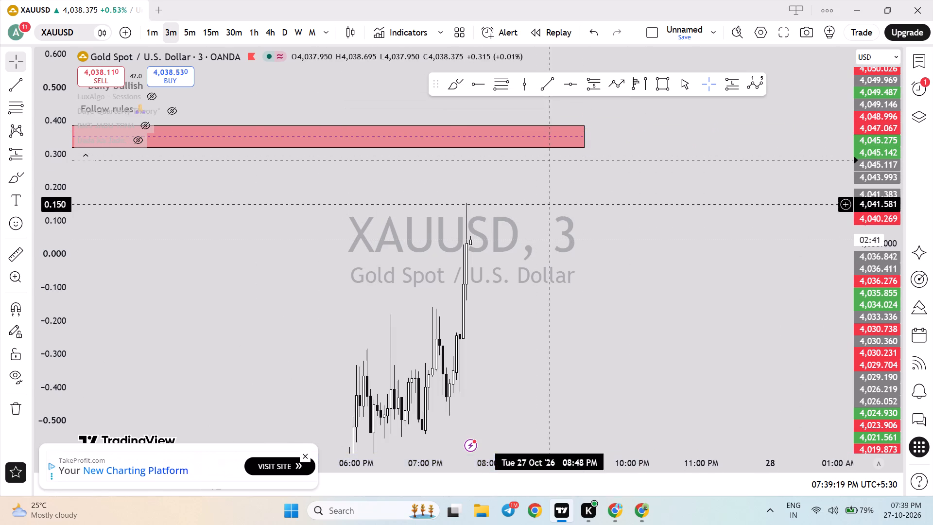
On the 1-minute chart, trim the upper red supply zone to end at about 8:24 PM on 27 October.
left_click(153, 25)
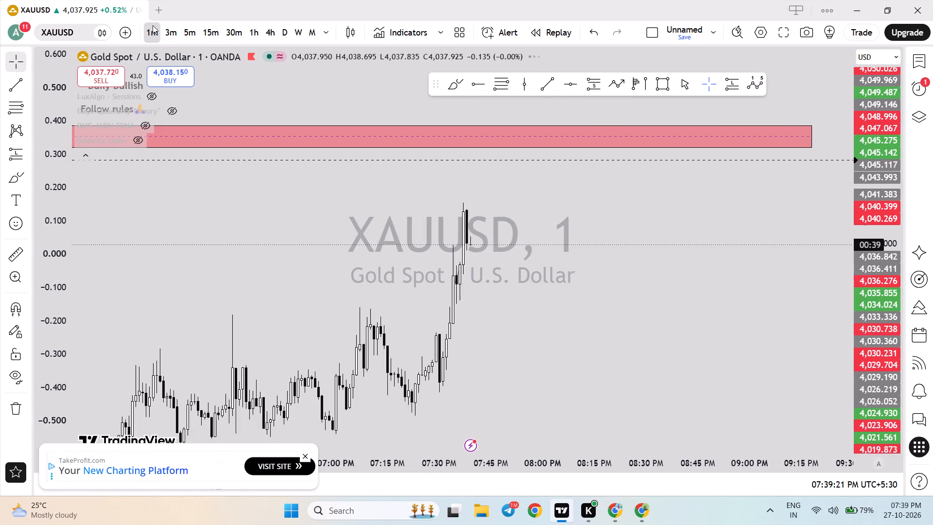
scroll(374, 234, "down", 1)
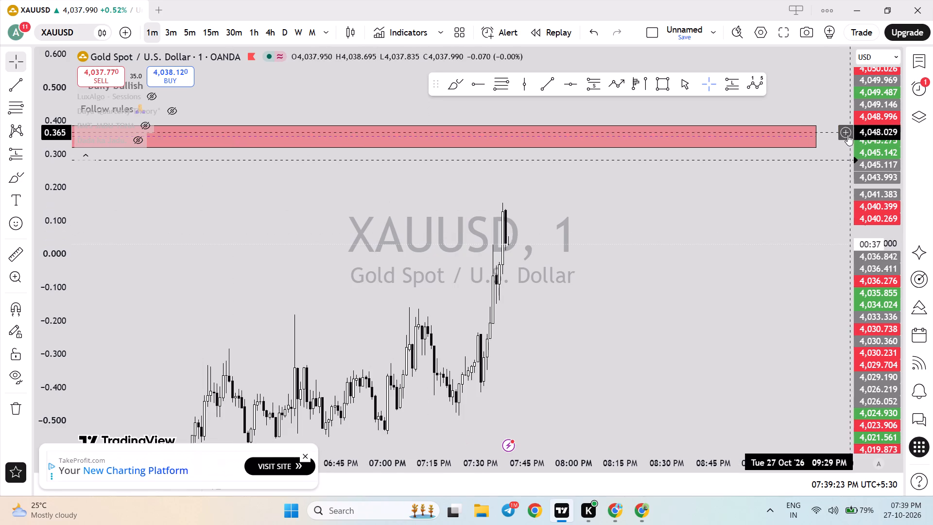
left_click_drag(814, 137, 646, 161)
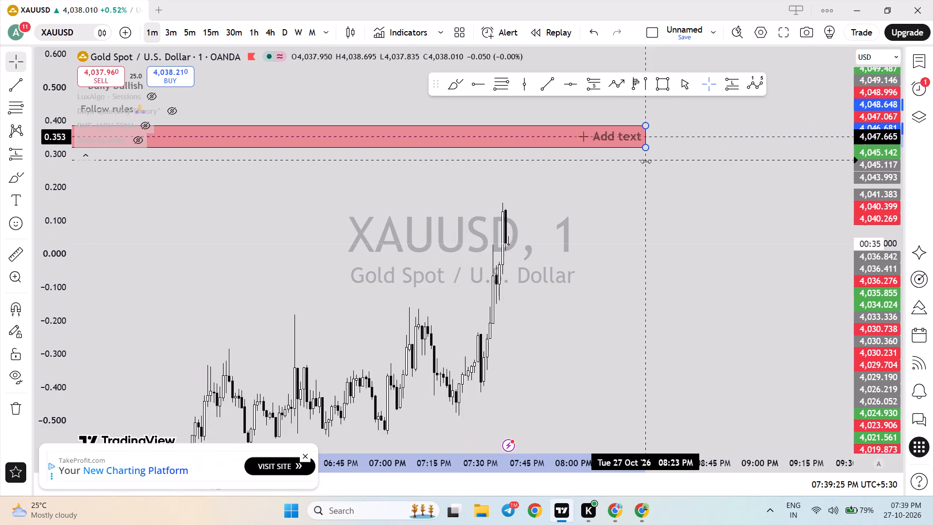
left_click_drag(646, 161, 648, 161)
left_click(636, 206)
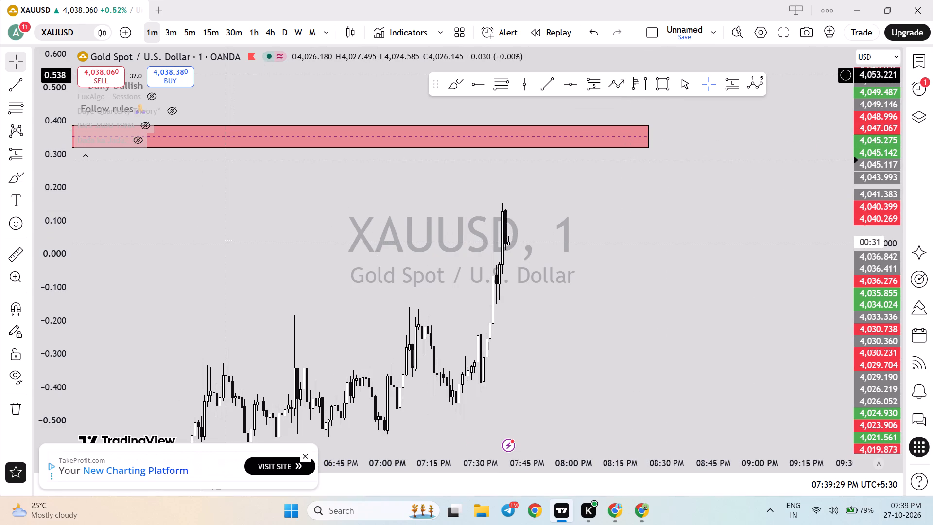
On the 1-hour chart, draw a Fibonacci retracement from the 23 October swing high at 4,032.604 down to 3,975.934.
left_click(190, 31)
left_click(213, 32)
left_click(253, 32)
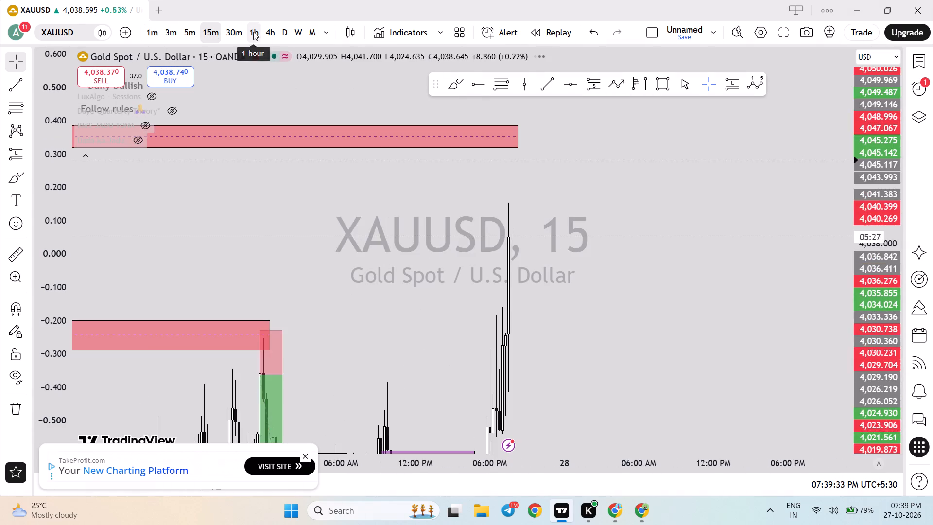
left_click_drag(851, 123, 865, 282)
left_click_drag(895, 169, 873, 449)
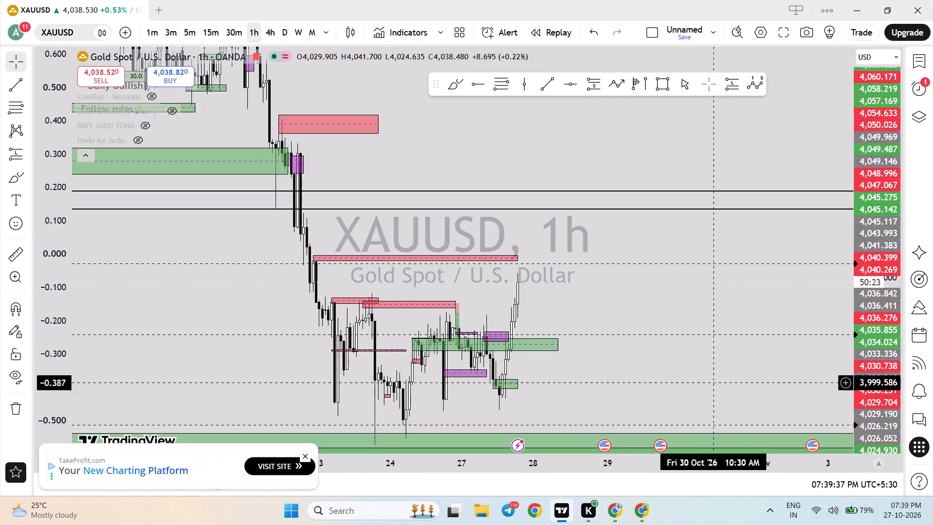
left_click_drag(665, 367, 624, 305)
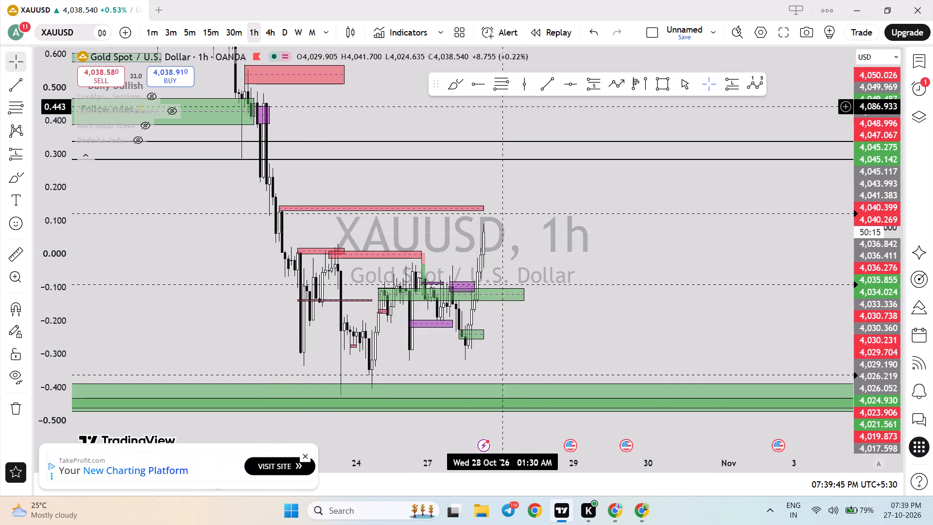
left_click(501, 89)
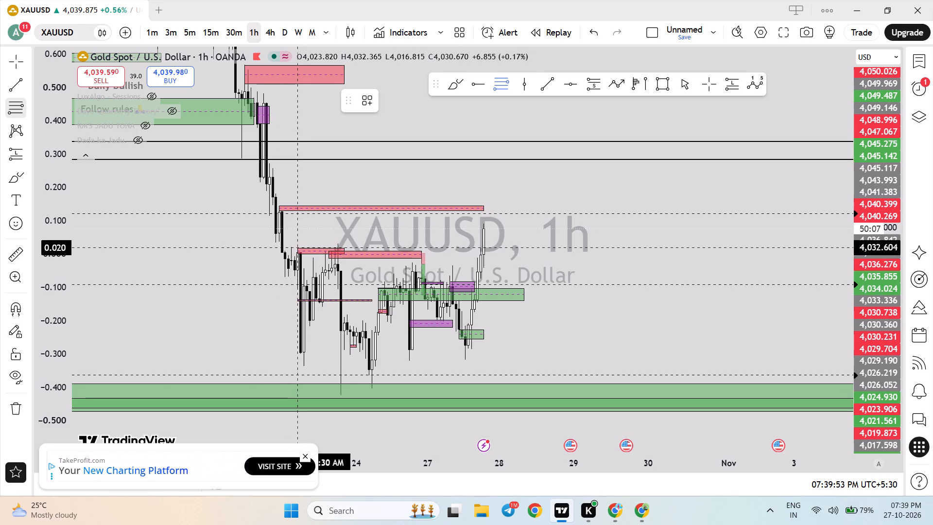
left_click(296, 247)
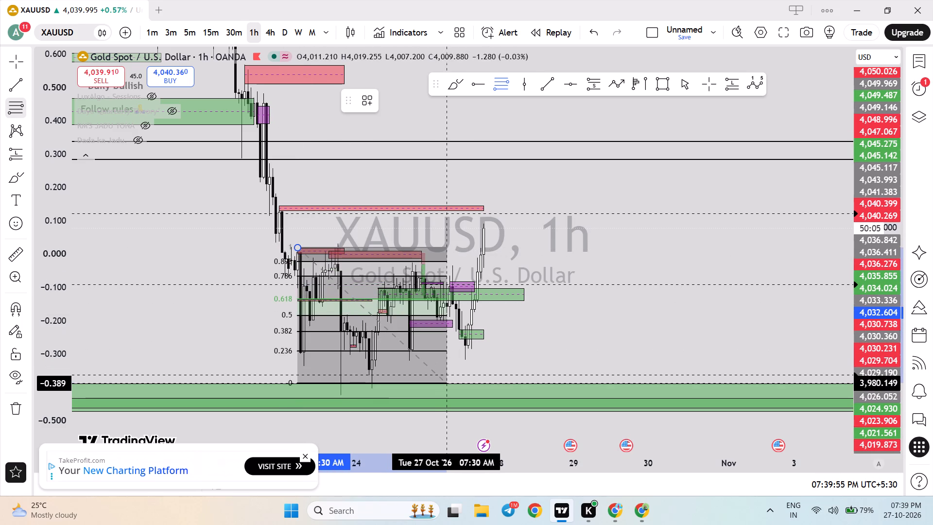
left_click(471, 394)
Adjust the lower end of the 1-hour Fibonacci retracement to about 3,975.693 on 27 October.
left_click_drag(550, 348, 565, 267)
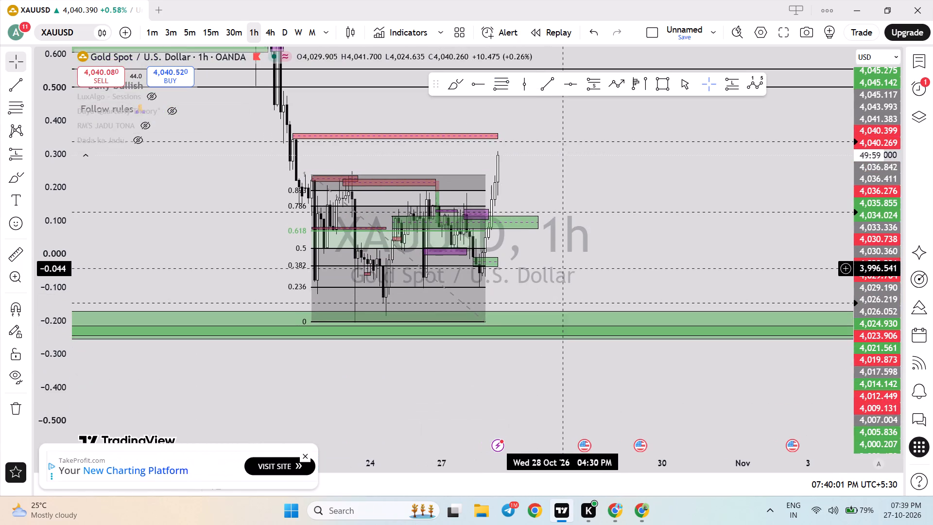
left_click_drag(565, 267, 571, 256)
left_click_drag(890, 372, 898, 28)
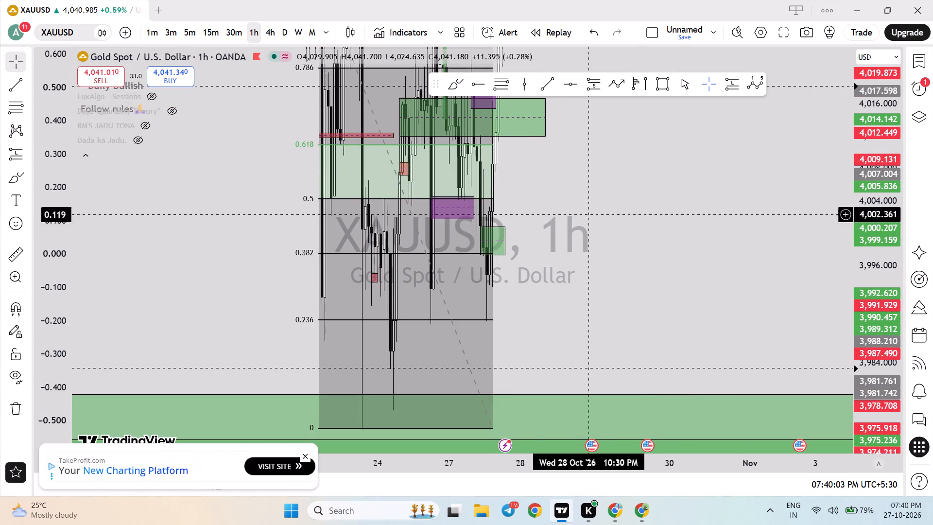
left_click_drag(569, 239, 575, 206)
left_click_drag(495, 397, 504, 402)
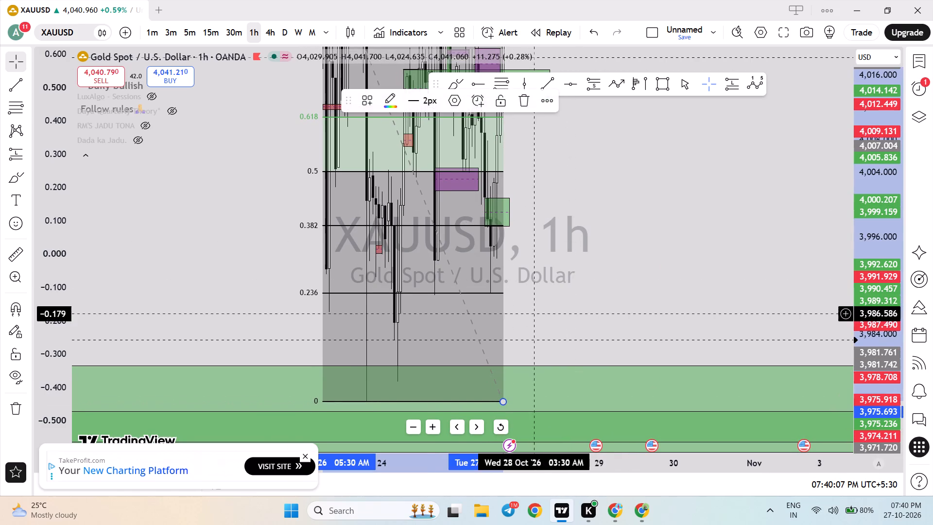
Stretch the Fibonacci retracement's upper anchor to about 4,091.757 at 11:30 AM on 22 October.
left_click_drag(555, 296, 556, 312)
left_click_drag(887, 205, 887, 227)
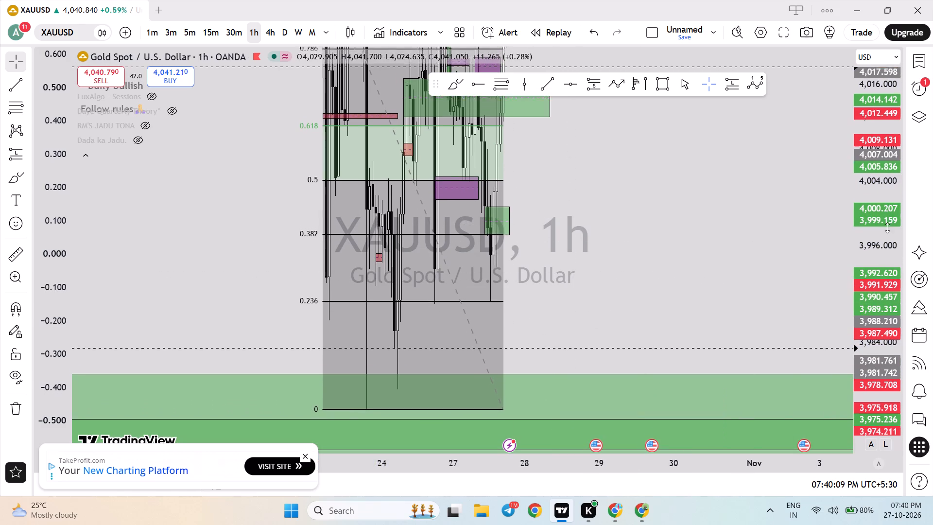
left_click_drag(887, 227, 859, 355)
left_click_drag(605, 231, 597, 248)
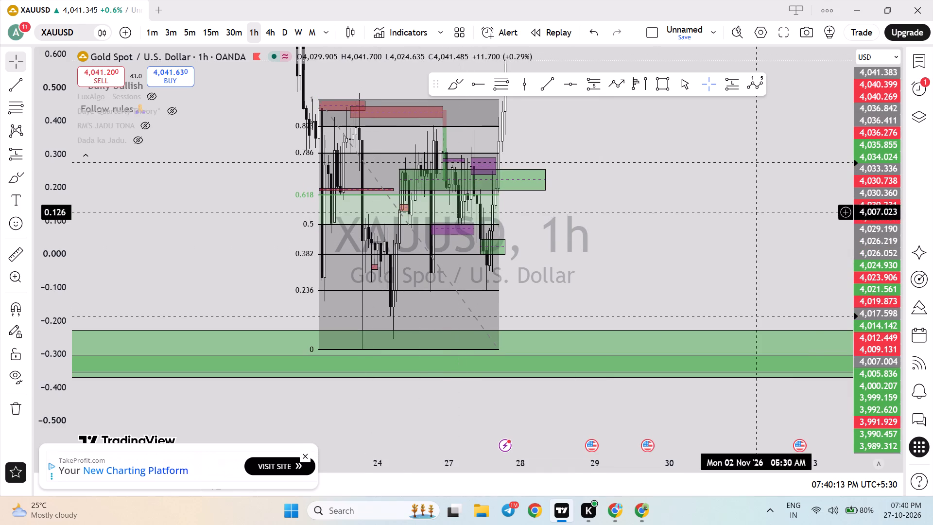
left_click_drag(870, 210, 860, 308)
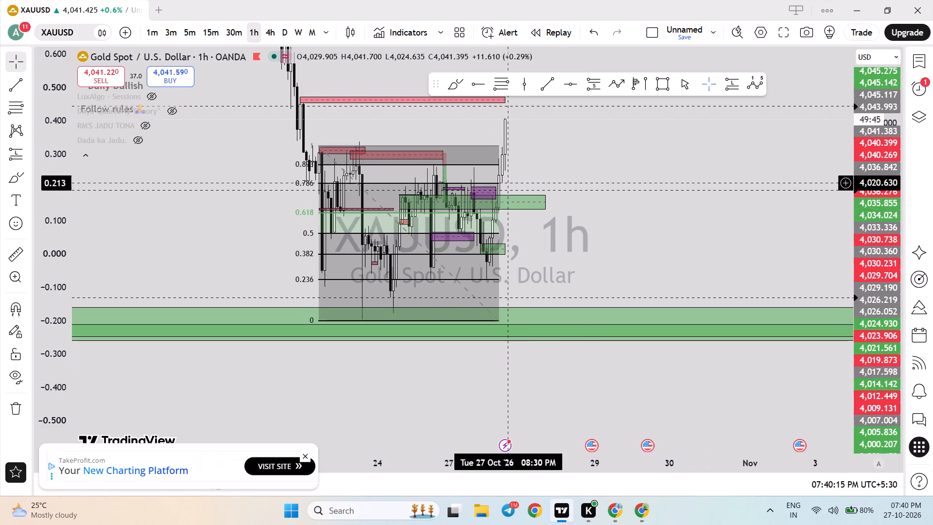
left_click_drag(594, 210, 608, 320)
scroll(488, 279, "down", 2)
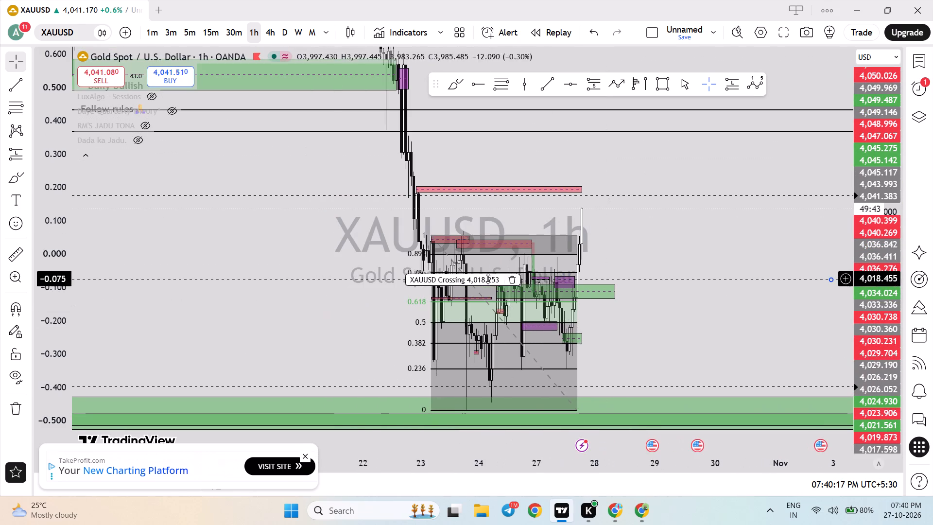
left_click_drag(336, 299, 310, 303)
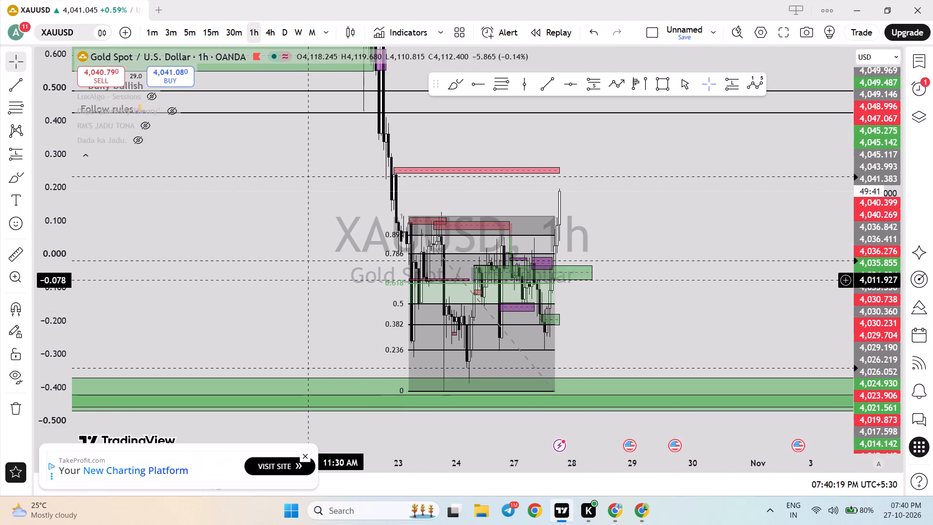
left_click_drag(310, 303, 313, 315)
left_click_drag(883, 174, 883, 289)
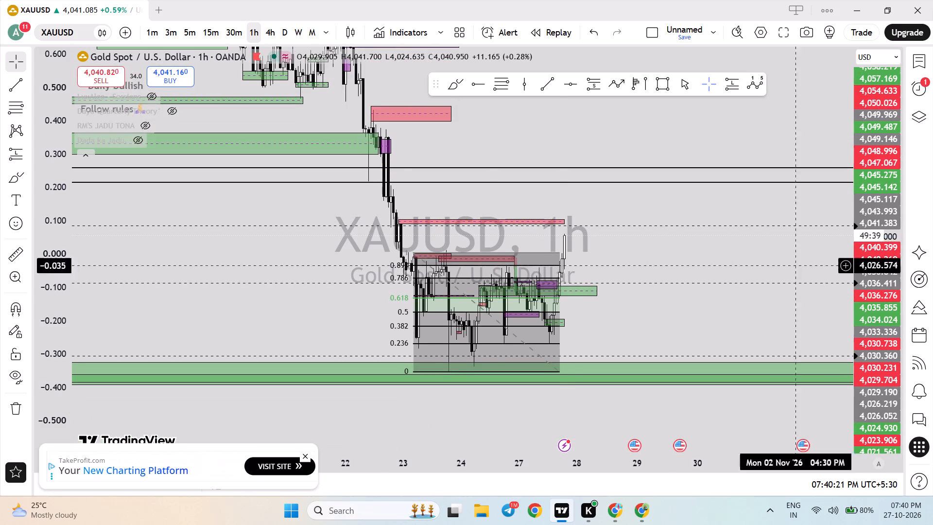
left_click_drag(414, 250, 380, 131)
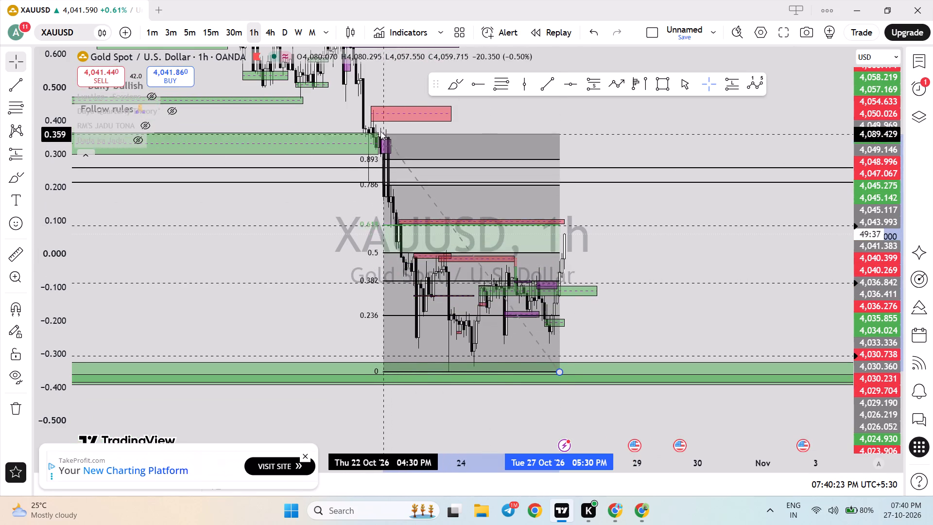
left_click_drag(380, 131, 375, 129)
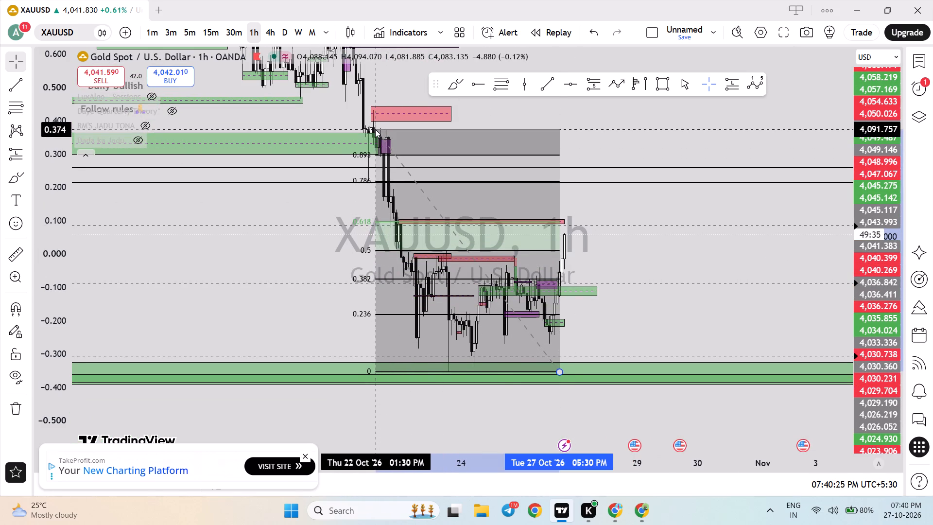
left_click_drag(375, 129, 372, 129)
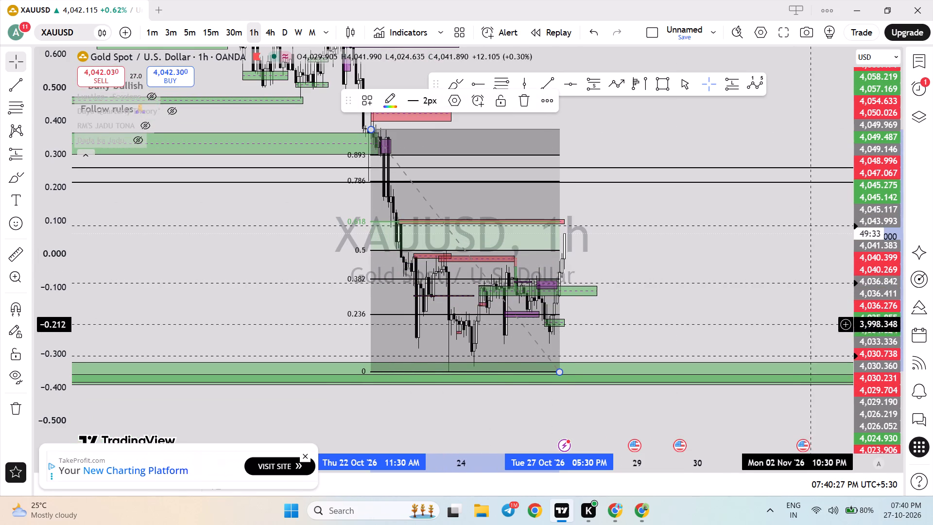
Measure the price range from about 4,033.981 down to 3,977.578 within the Fibonacci retracement.
left_click_drag(880, 402, 881, 115)
left_click_drag(637, 235, 643, 308)
left_click_drag(874, 218, 881, 362)
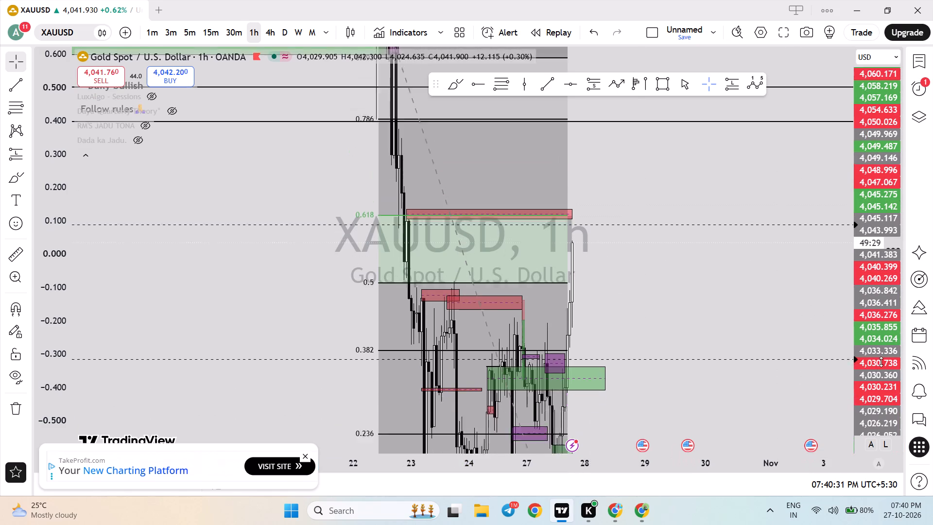
left_click_drag(881, 362, 880, 365)
left_click_drag(665, 306, 619, 214)
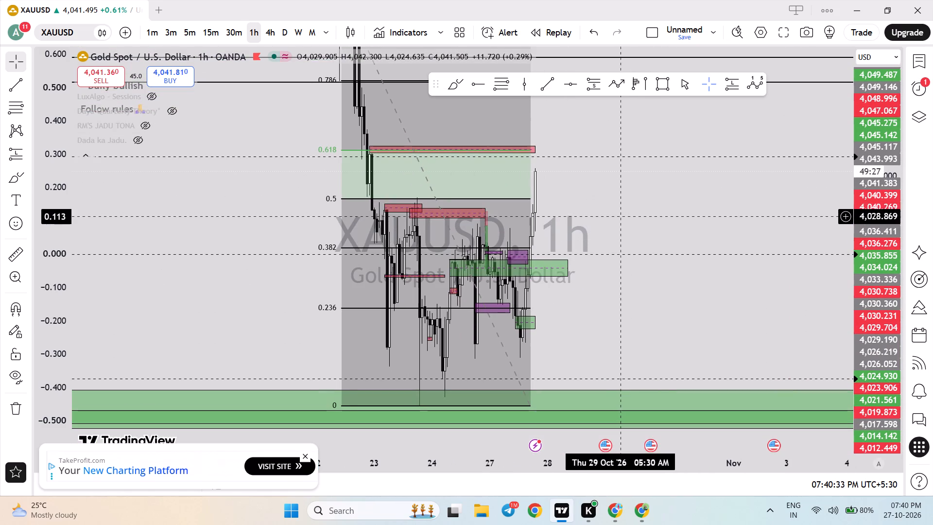
left_click(25, 261)
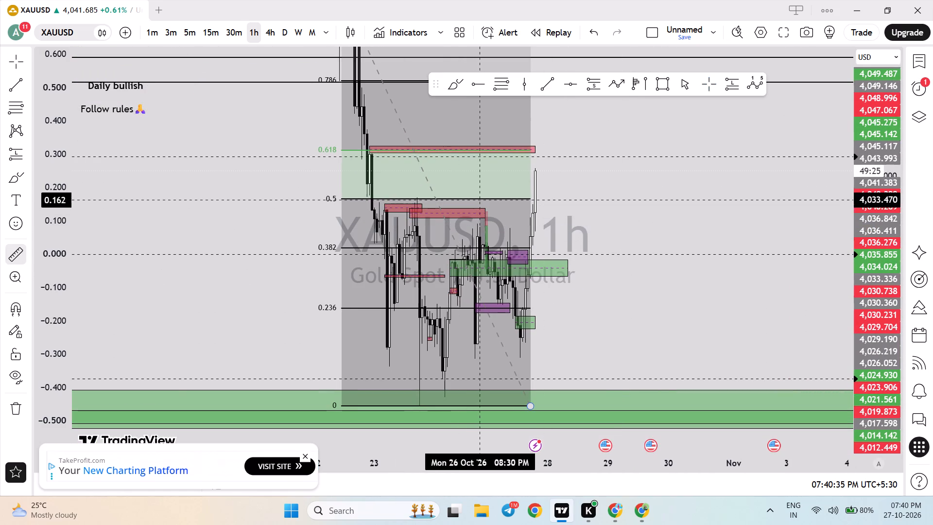
left_click(482, 198)
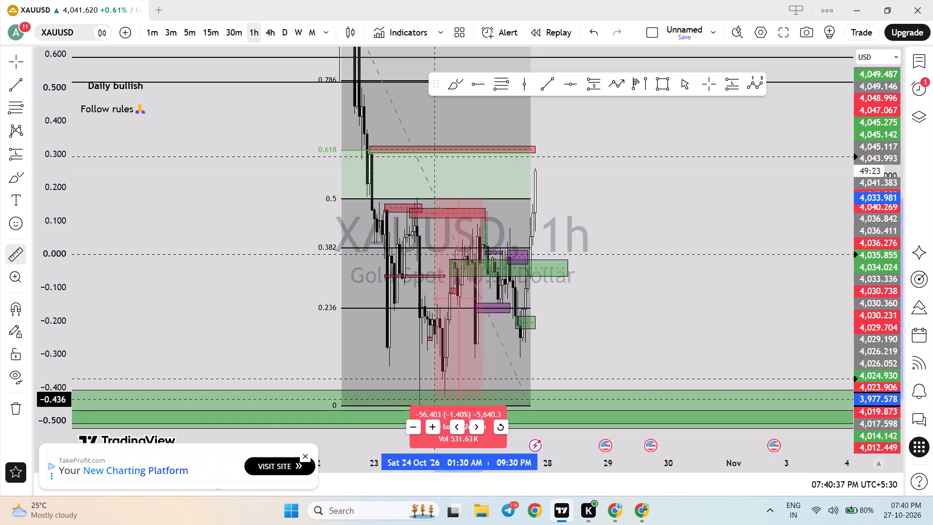
left_click(434, 398)
left_click(595, 321)
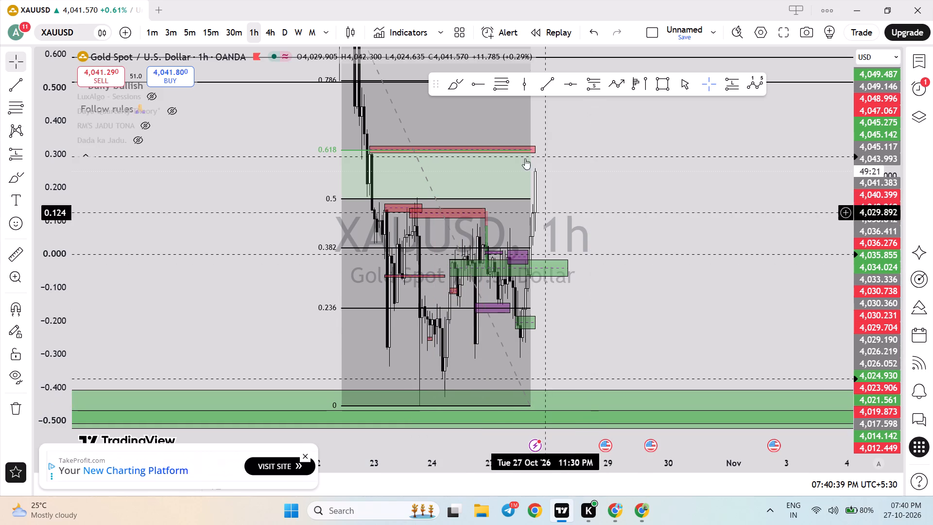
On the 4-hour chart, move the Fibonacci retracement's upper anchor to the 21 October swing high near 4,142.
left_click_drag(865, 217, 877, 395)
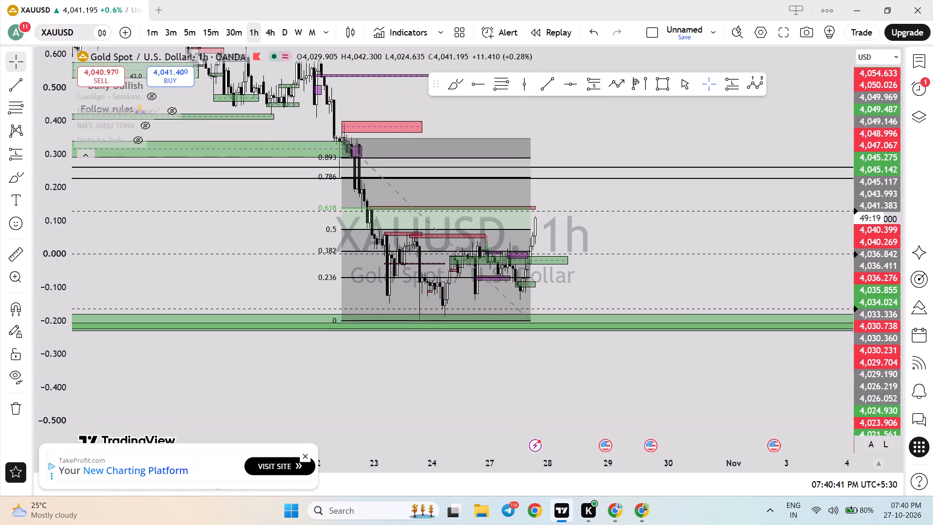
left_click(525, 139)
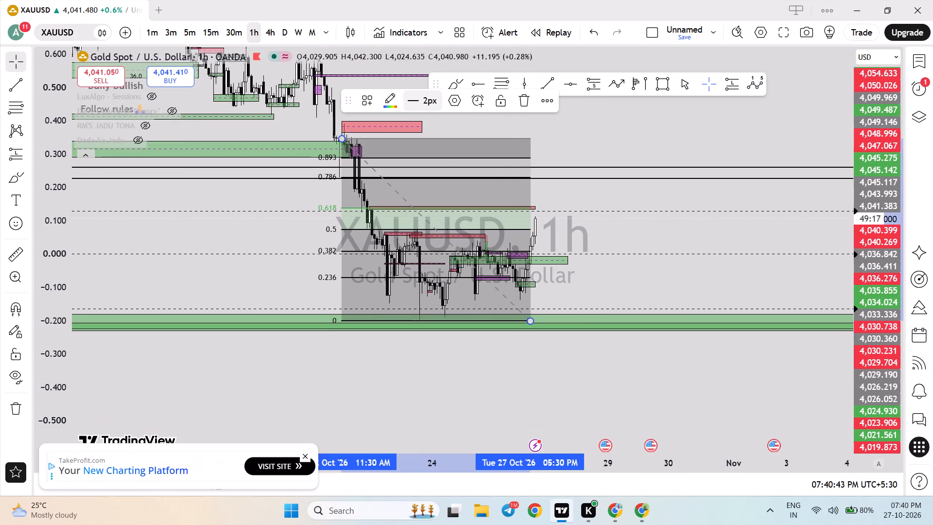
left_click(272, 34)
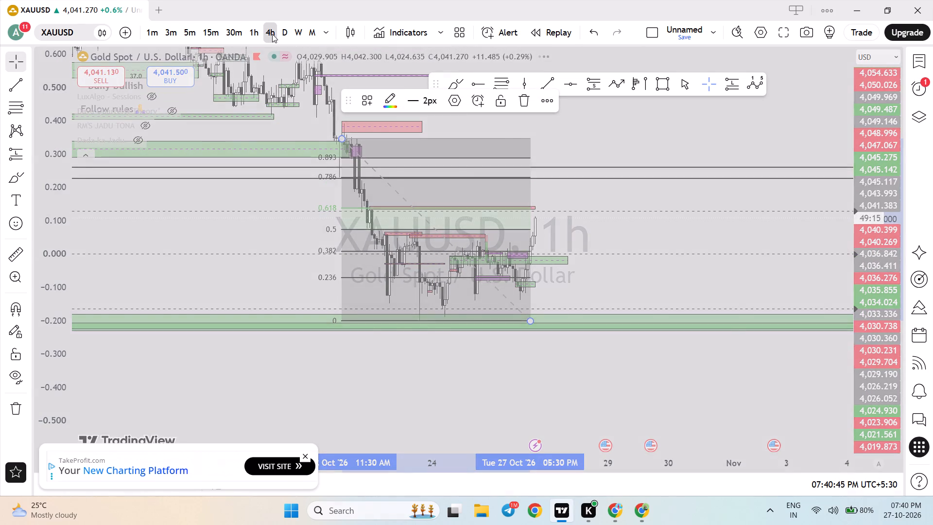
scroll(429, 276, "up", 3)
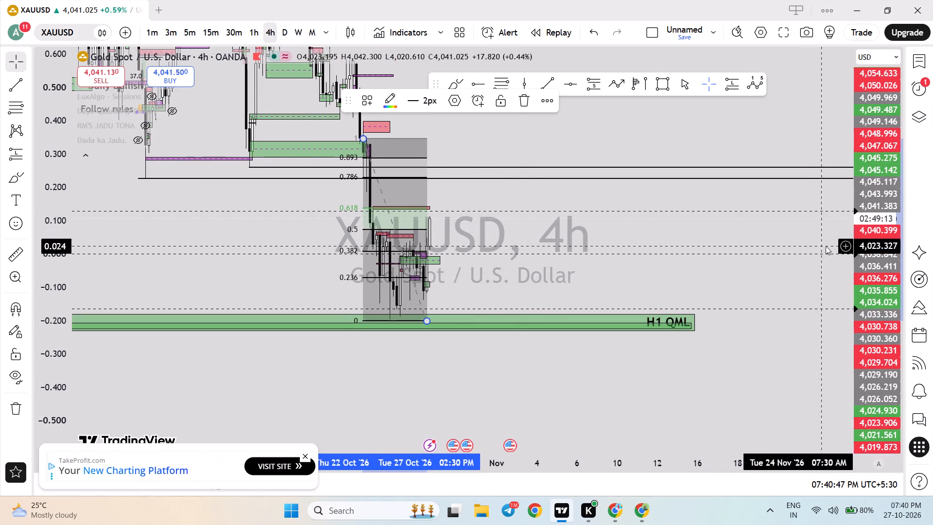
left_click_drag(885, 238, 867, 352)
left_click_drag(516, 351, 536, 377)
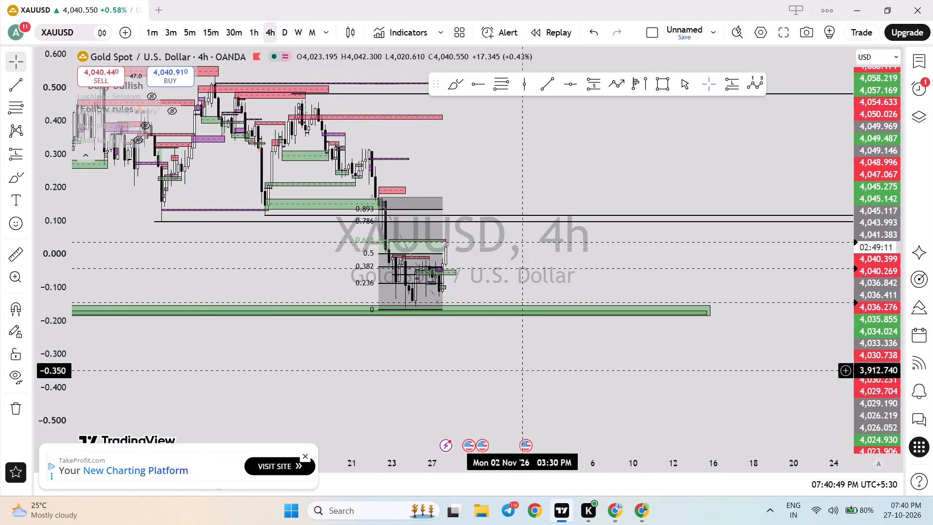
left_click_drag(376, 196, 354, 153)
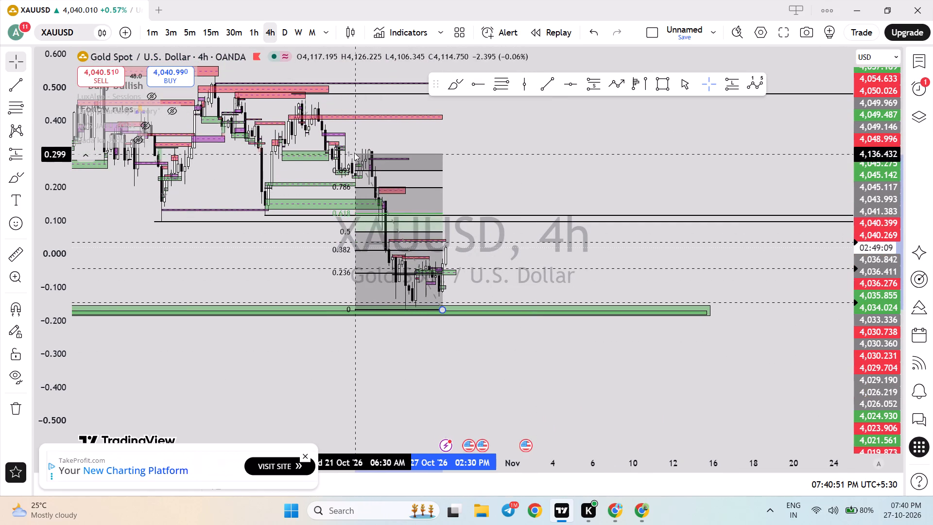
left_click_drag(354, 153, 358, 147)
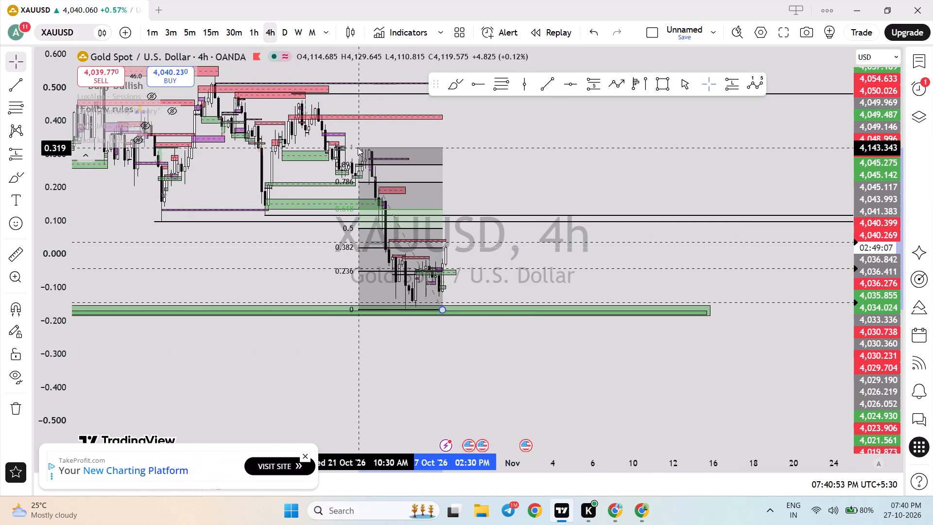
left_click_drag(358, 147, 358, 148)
Delete the Fibonacci retracement from the 4-hour chart.
scroll(493, 245, "up", 2)
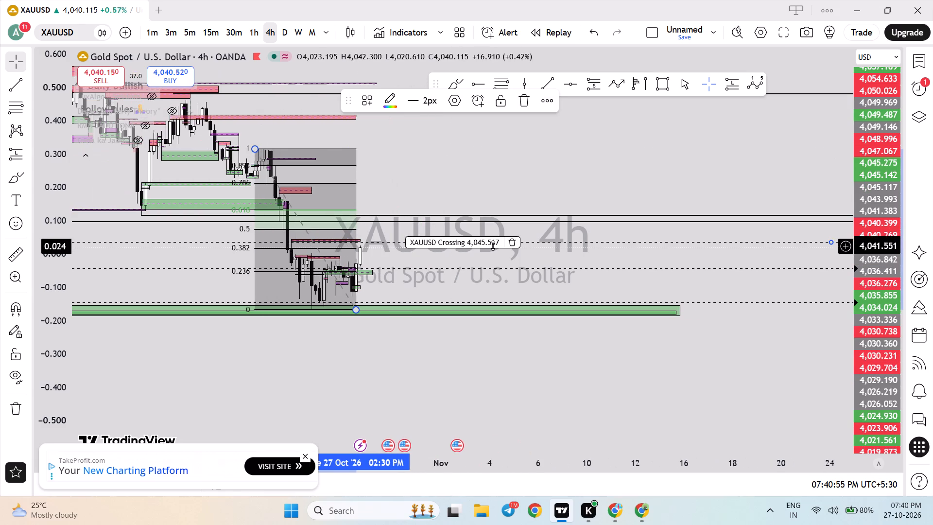
left_click(352, 147)
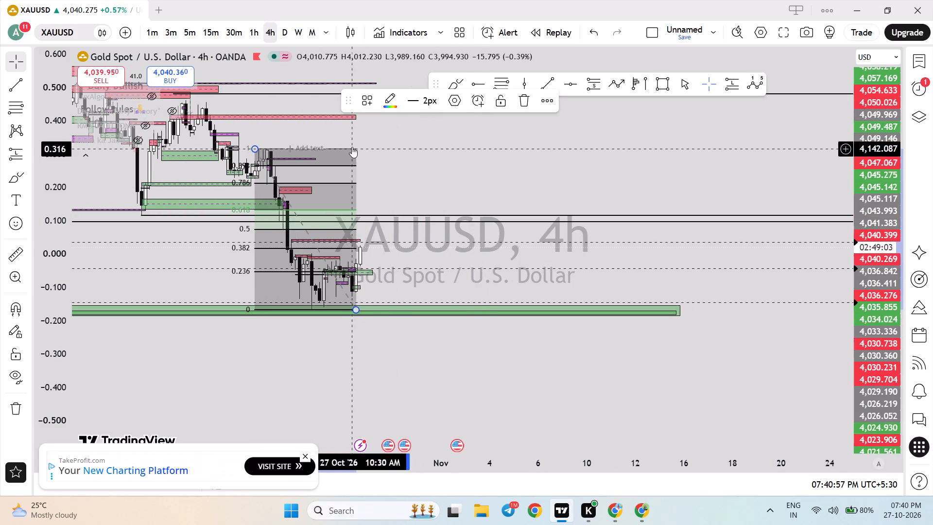
left_click(522, 101)
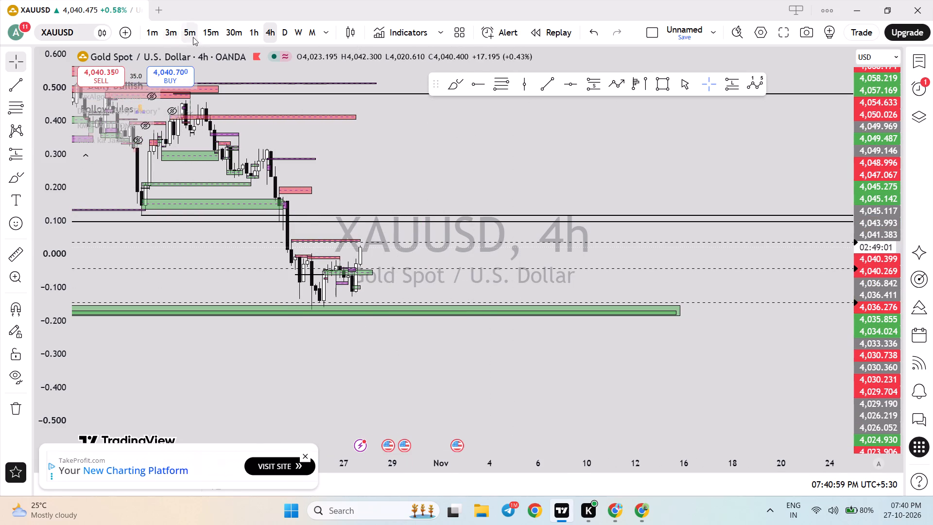
On the 1-minute chart, reset the view and move the 3,983.342 price alert above the red supply zone, just below the lower black horizontal line.
left_click(200, 37)
left_click(150, 33)
scroll(188, 87, "down", 6)
right_click(330, 184)
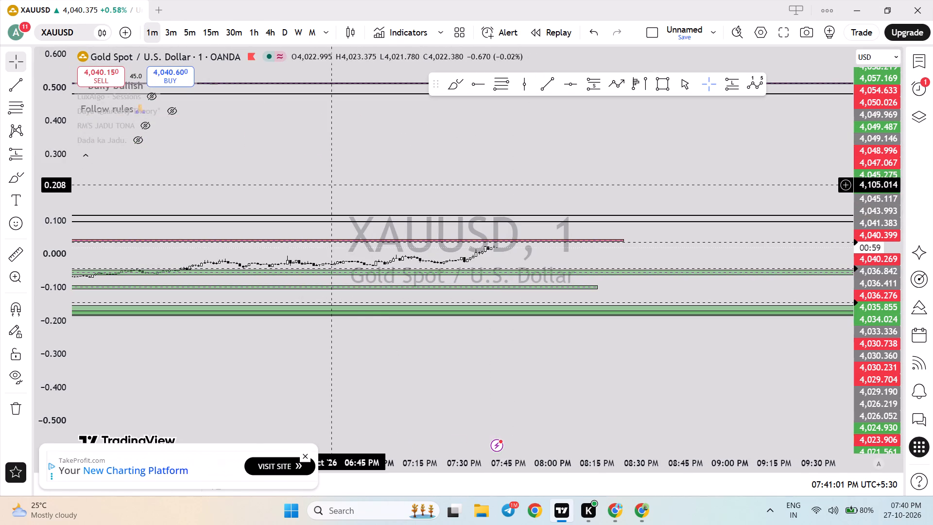
left_click(352, 184)
left_click_drag(647, 171, 475, 253)
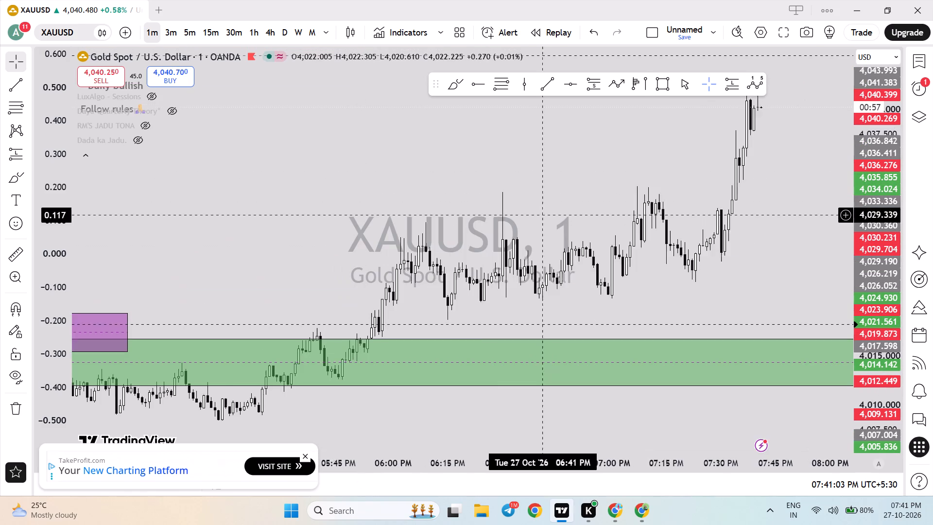
left_click_drag(475, 253, 461, 261)
left_click_drag(881, 139, 859, 385)
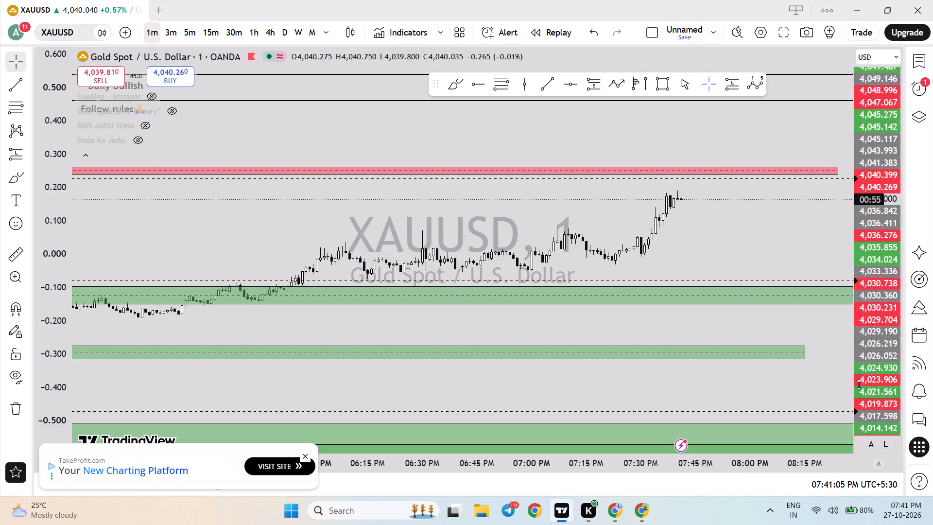
left_click_drag(859, 385, 859, 384)
left_click_drag(722, 254, 700, 265)
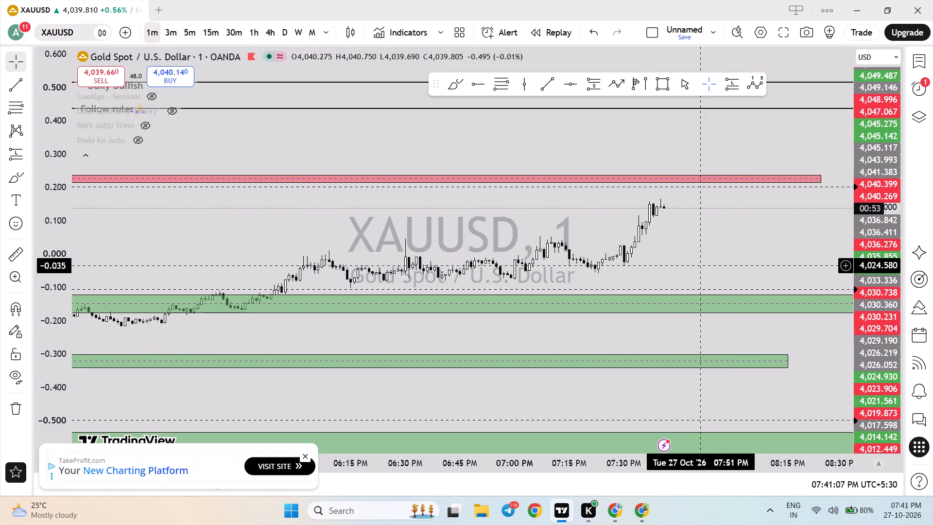
left_click_drag(700, 265, 674, 228)
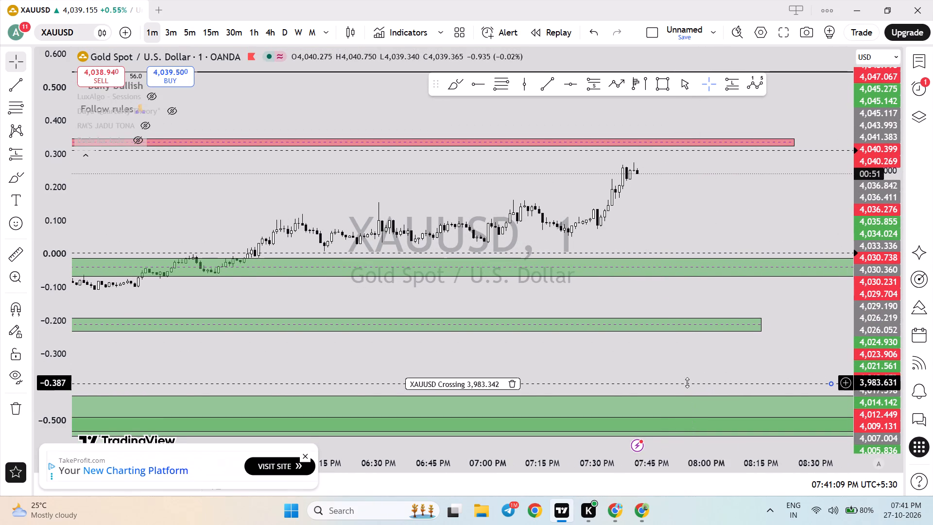
left_click_drag(685, 385, 730, 94)
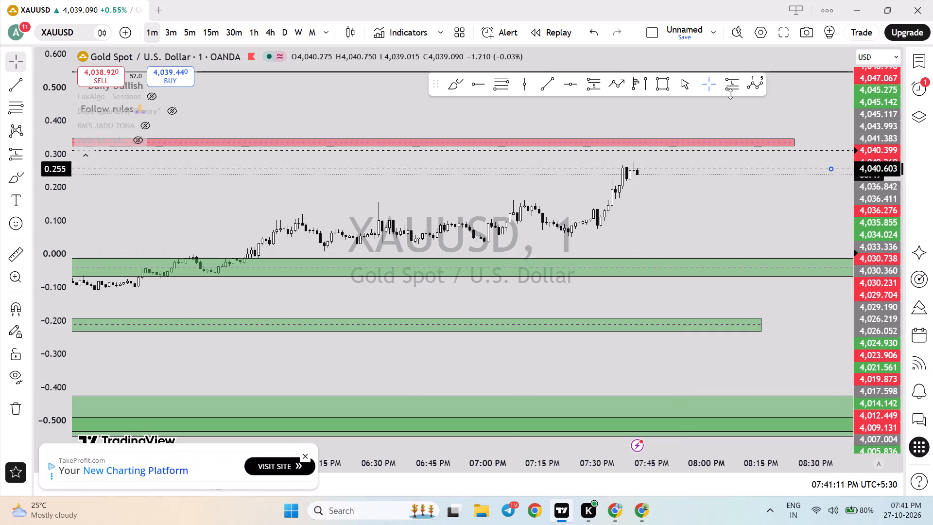
left_click_drag(730, 94, 790, 81)
Check the moved alert's level on the 4-hour chart, and return to the 1-minute chart.
left_click_drag(797, 105, 717, 292)
left_click(267, 28)
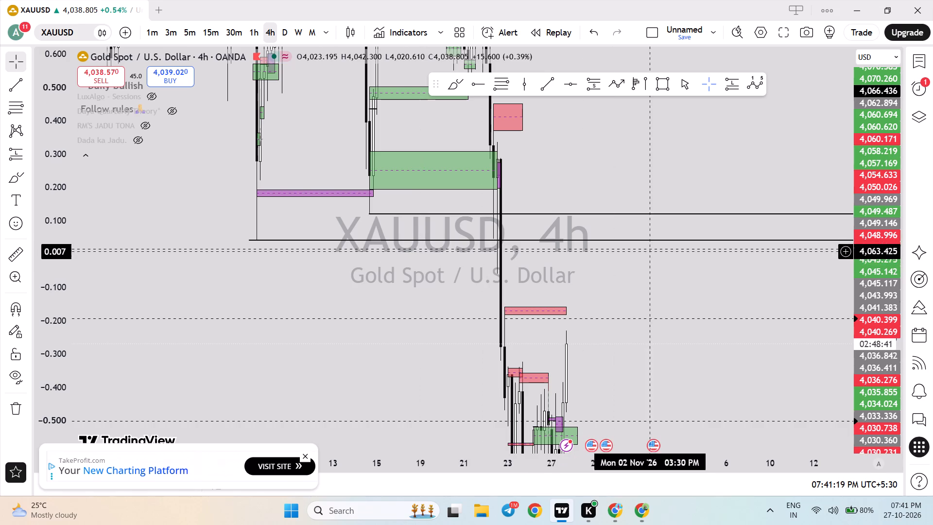
left_click(155, 30)
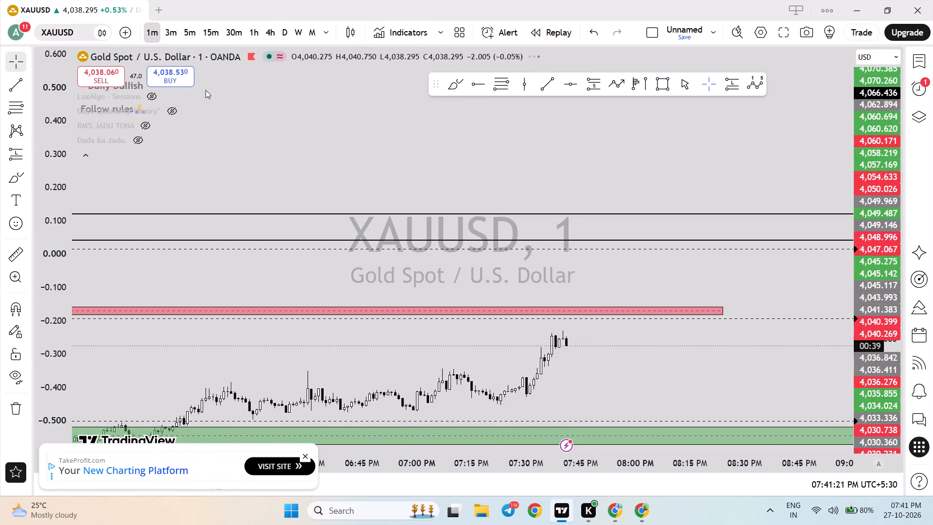
On the 1-minute chart, draw a short horizontal trend line at about 4,038 from the 07:38 PM candle's low, extending past the latest candle.
left_click_drag(881, 373, 846, 129)
left_click_drag(645, 351, 637, 28)
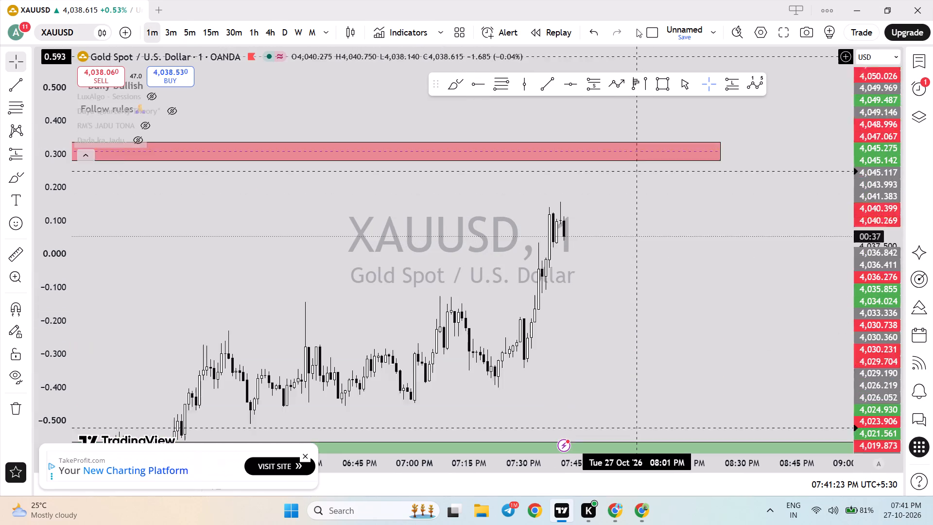
left_click_drag(639, 239, 633, 199)
left_click_drag(865, 329, 855, 140)
left_click_drag(708, 210, 670, 381)
left_click(529, 86)
left_click(544, 85)
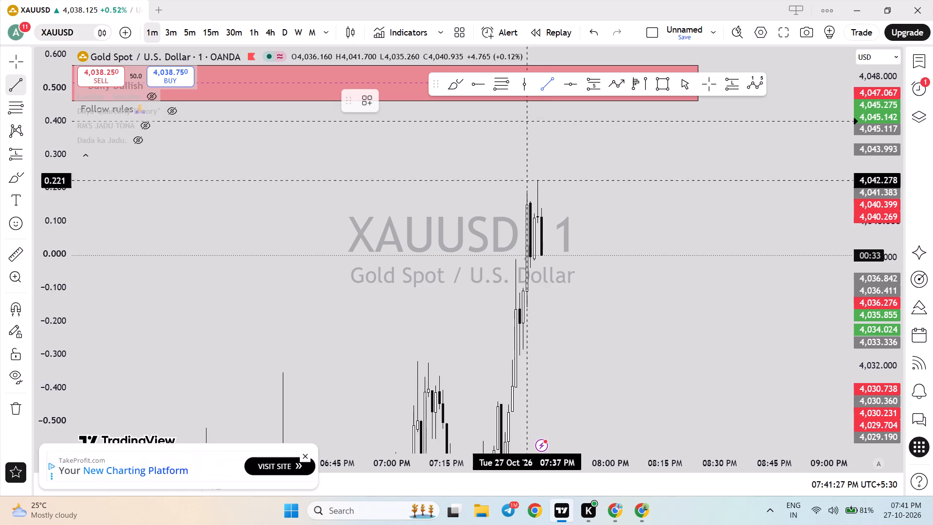
left_click(529, 258)
left_click(594, 259)
left_click(609, 245)
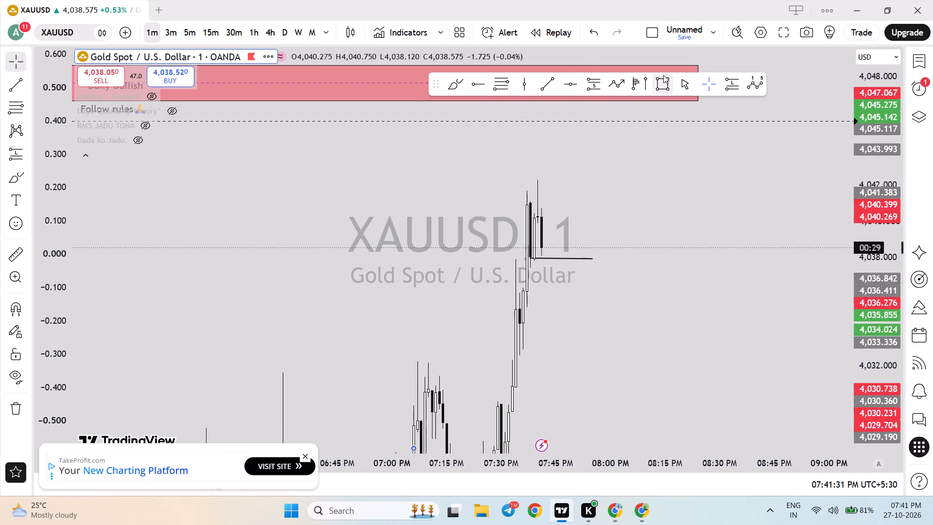
left_click(591, 92)
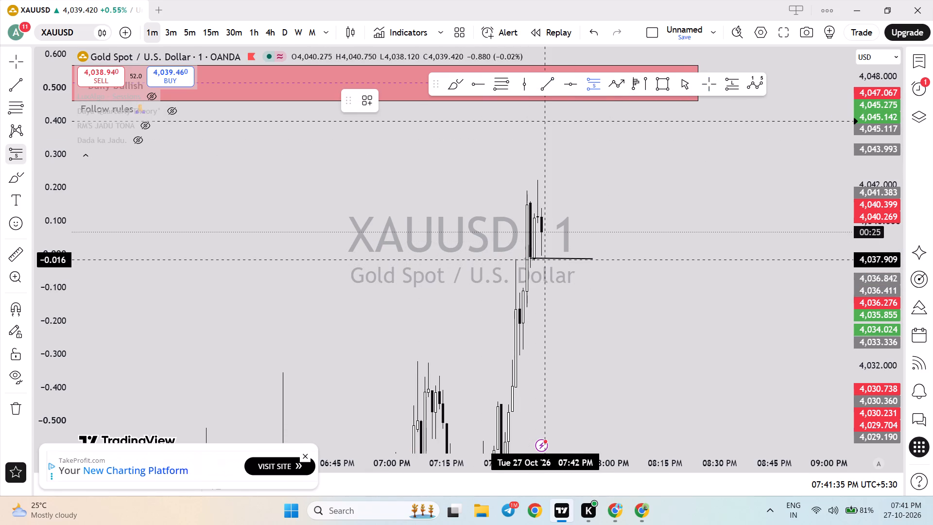
right_click(544, 259)
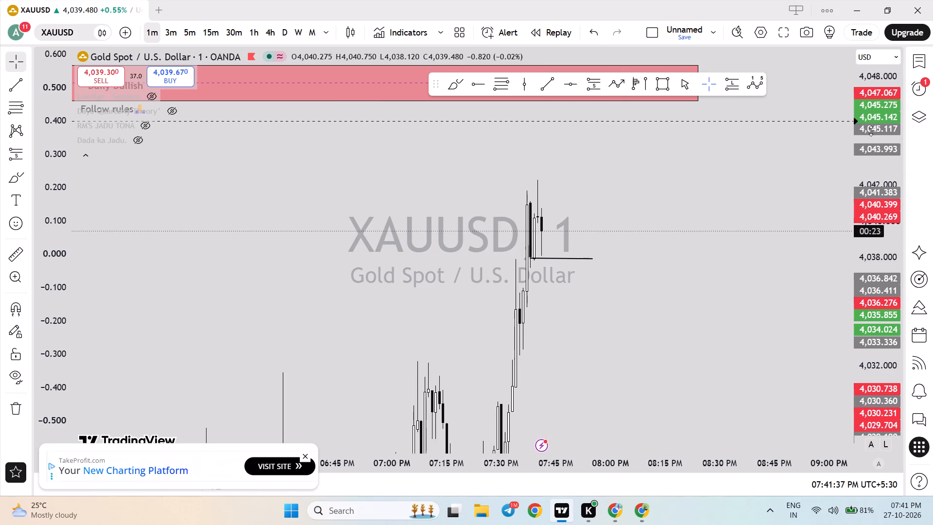
Switch the XAUUSD chart to the 1-hour timeframe.
left_click_drag(871, 131, 860, 239)
left_click(256, 35)
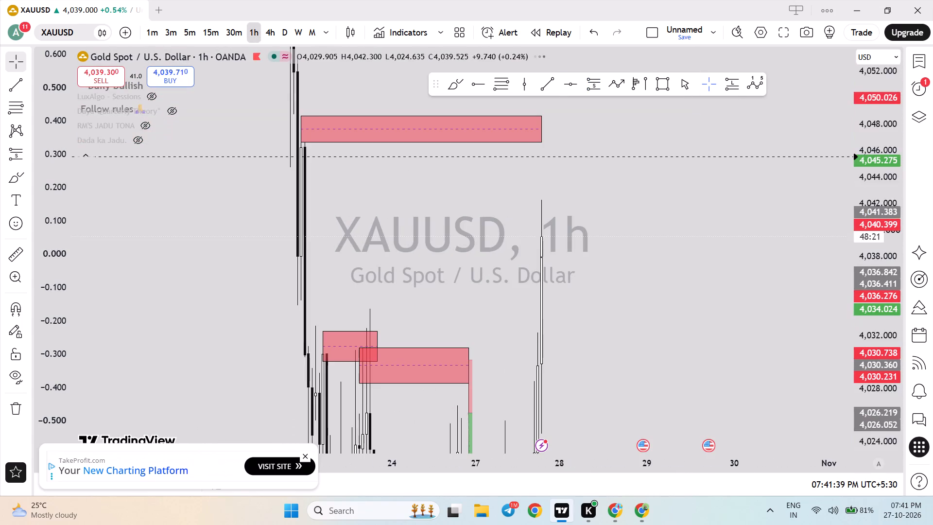
left_click_drag(898, 210, 881, 507)
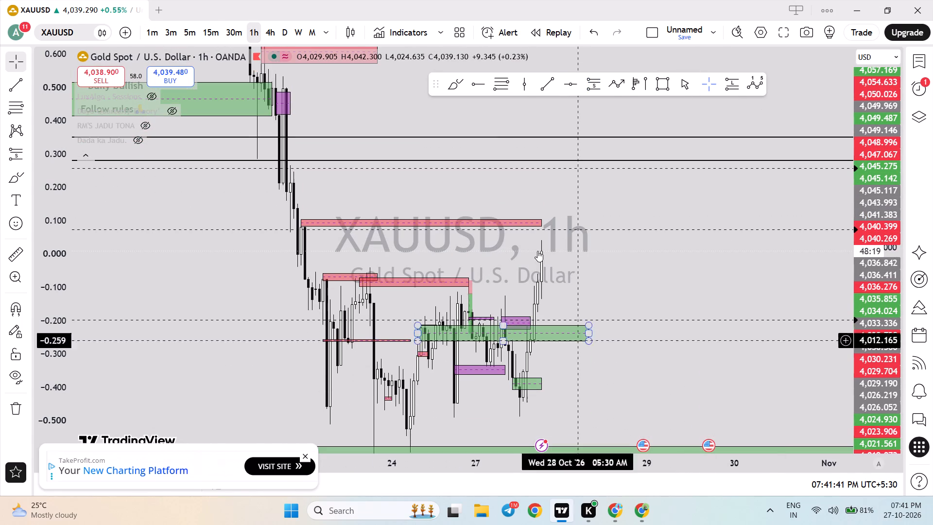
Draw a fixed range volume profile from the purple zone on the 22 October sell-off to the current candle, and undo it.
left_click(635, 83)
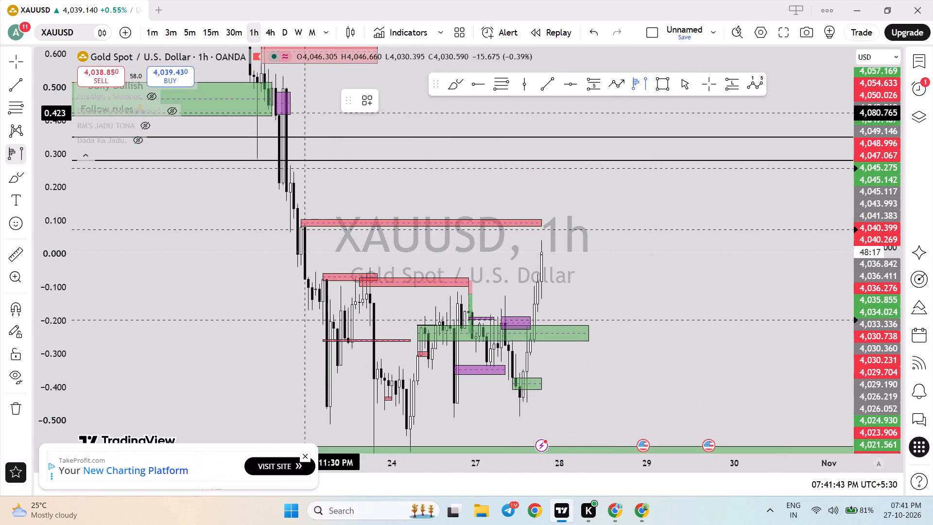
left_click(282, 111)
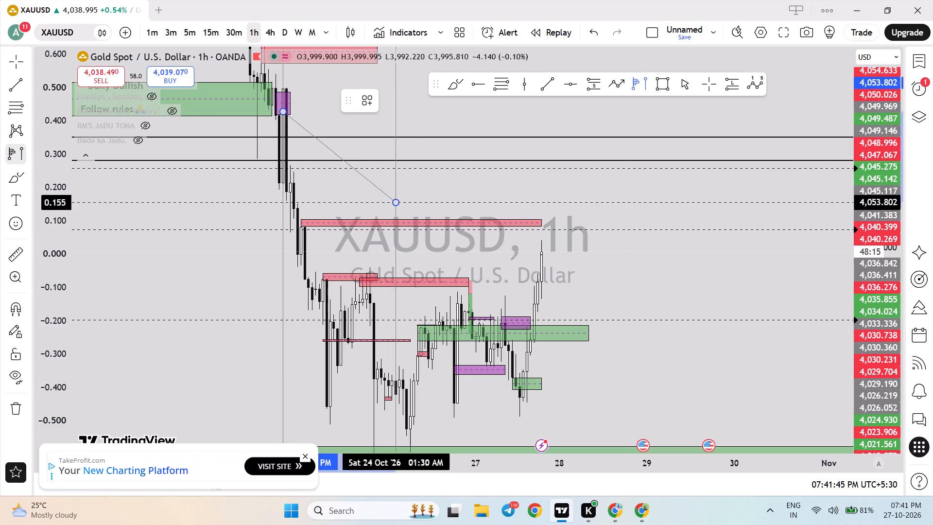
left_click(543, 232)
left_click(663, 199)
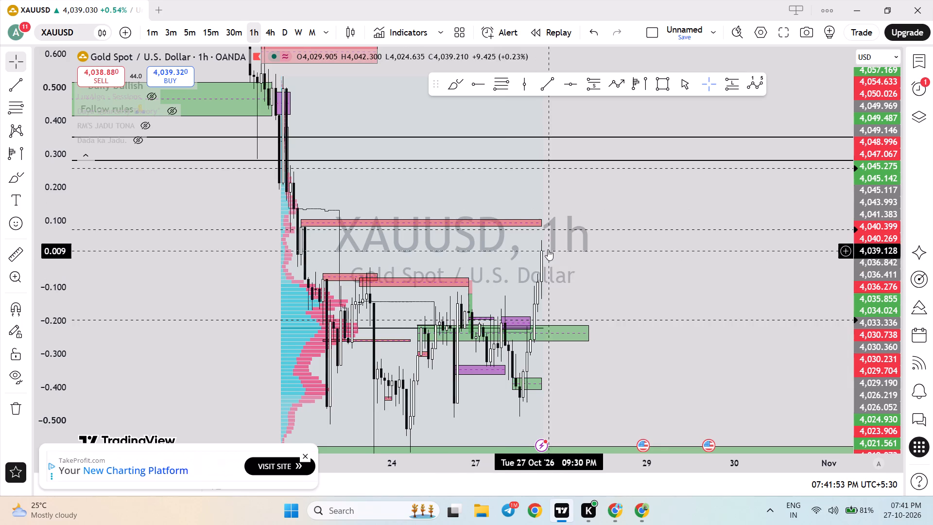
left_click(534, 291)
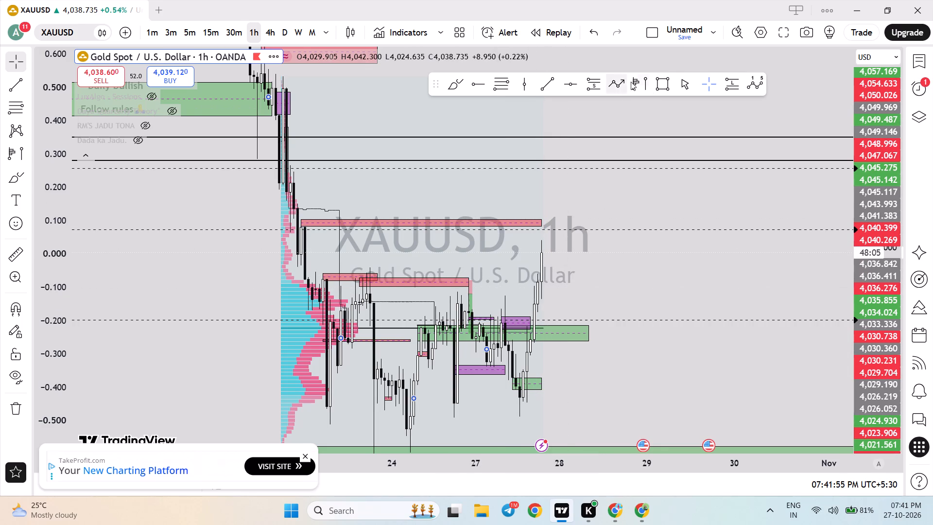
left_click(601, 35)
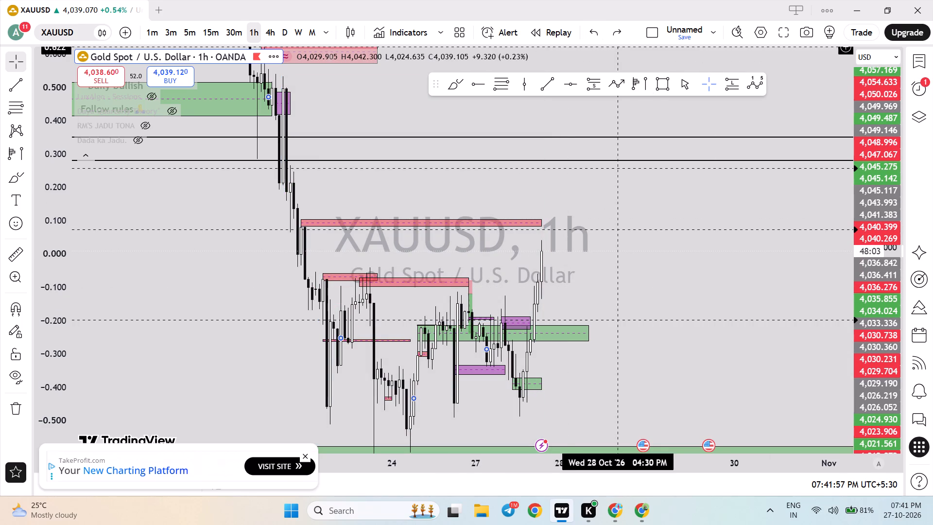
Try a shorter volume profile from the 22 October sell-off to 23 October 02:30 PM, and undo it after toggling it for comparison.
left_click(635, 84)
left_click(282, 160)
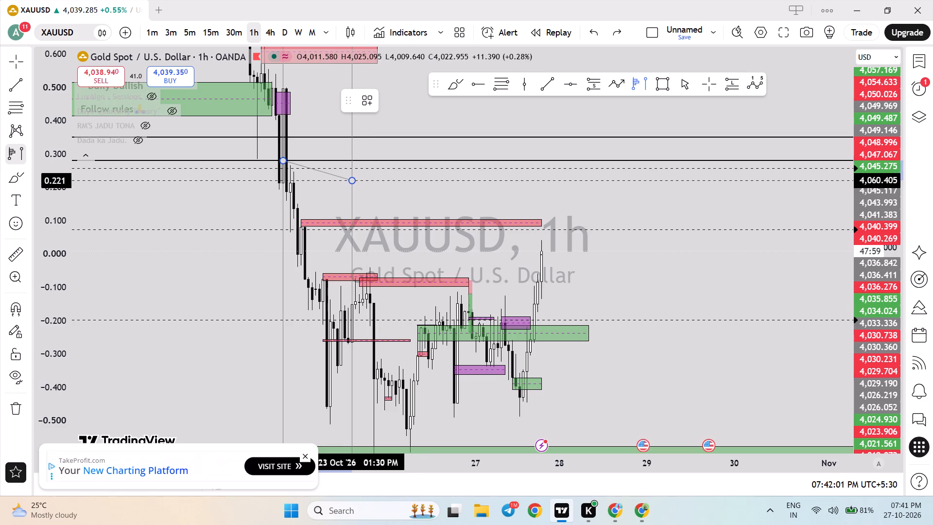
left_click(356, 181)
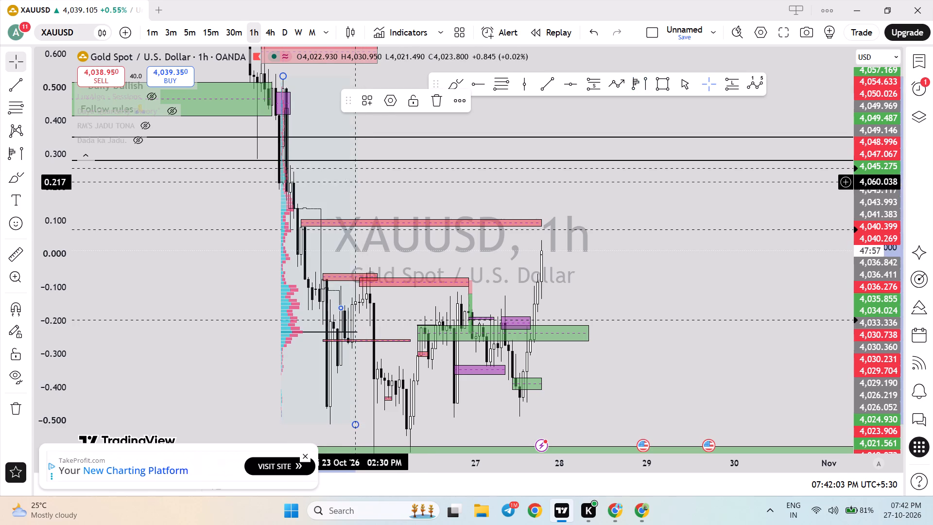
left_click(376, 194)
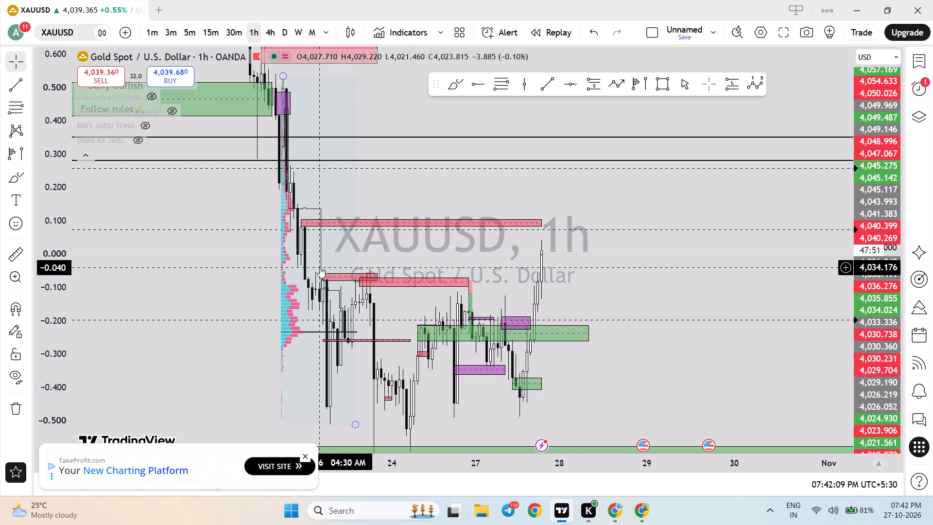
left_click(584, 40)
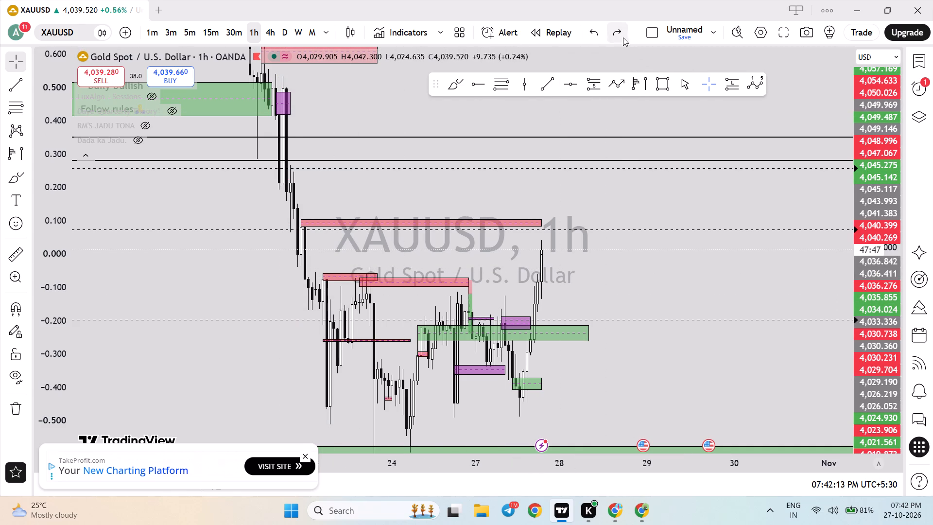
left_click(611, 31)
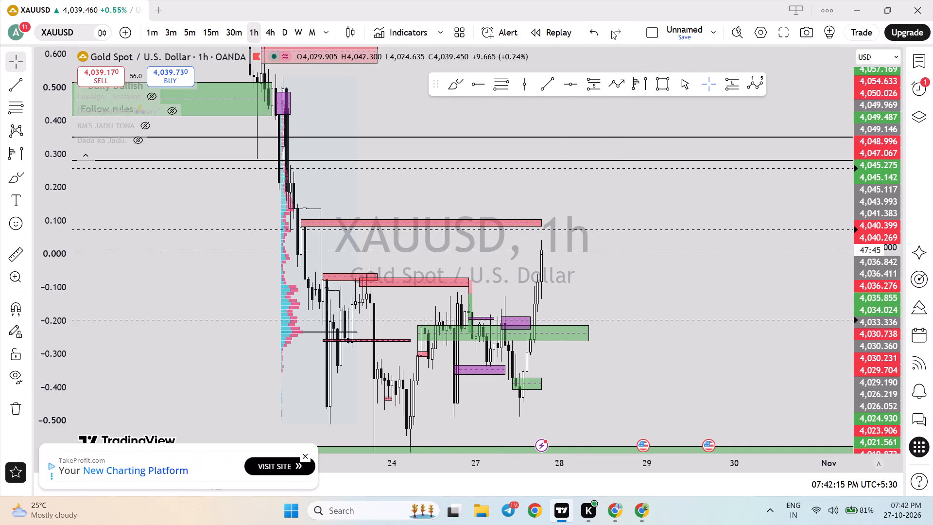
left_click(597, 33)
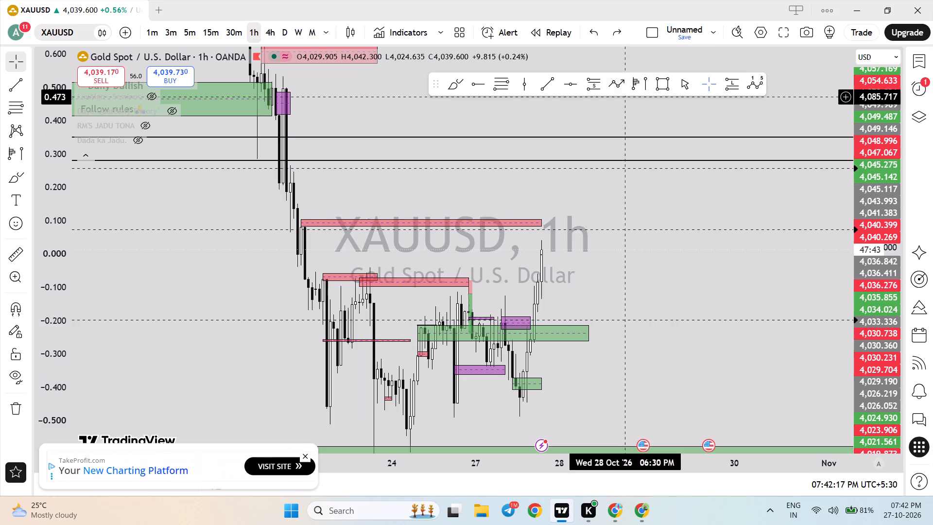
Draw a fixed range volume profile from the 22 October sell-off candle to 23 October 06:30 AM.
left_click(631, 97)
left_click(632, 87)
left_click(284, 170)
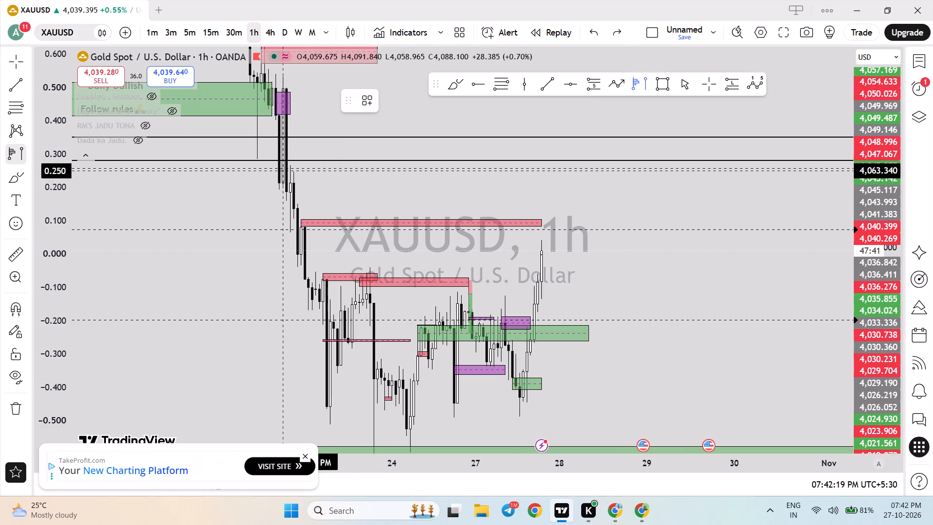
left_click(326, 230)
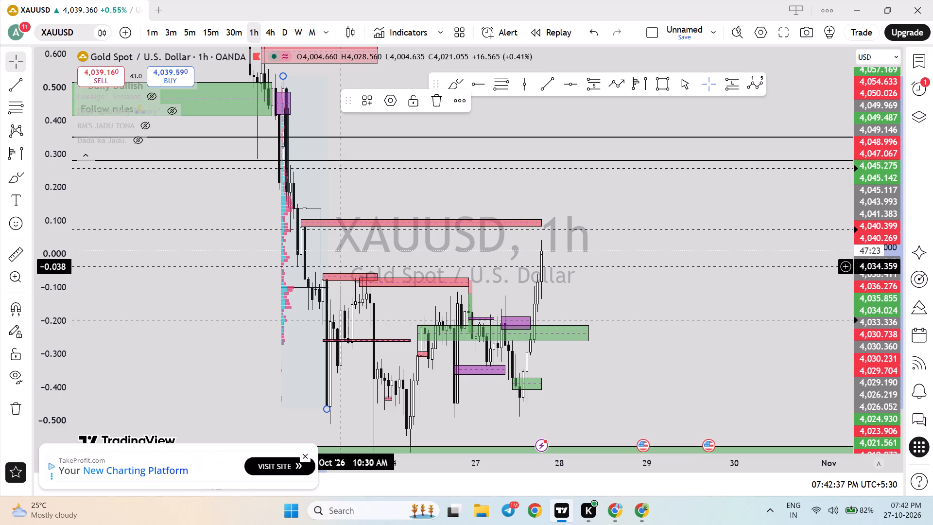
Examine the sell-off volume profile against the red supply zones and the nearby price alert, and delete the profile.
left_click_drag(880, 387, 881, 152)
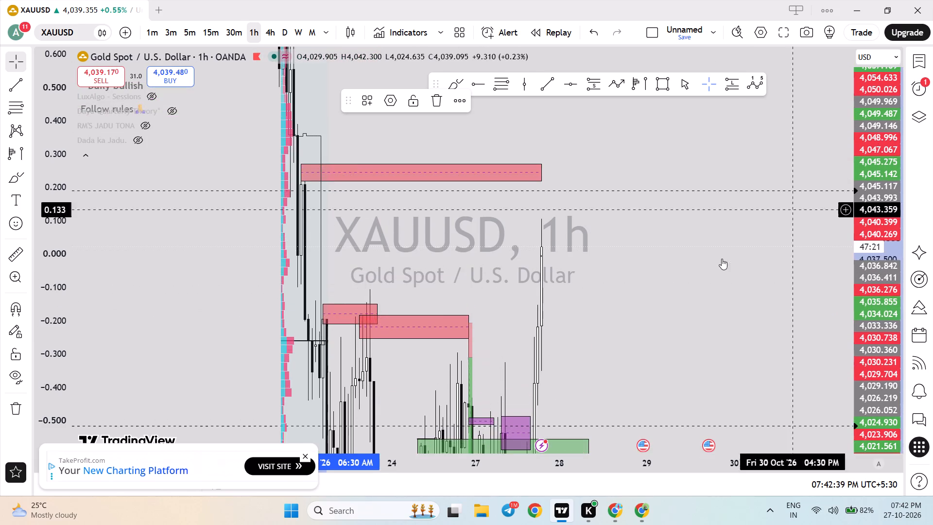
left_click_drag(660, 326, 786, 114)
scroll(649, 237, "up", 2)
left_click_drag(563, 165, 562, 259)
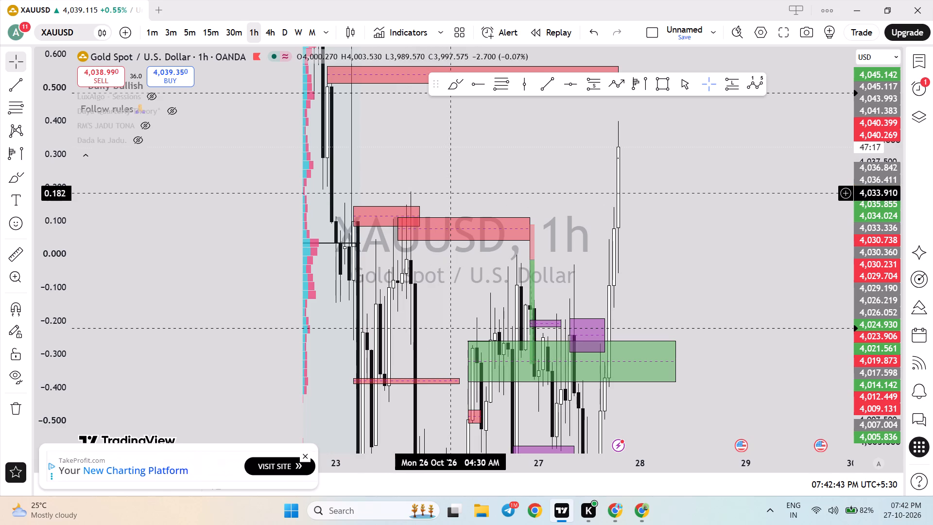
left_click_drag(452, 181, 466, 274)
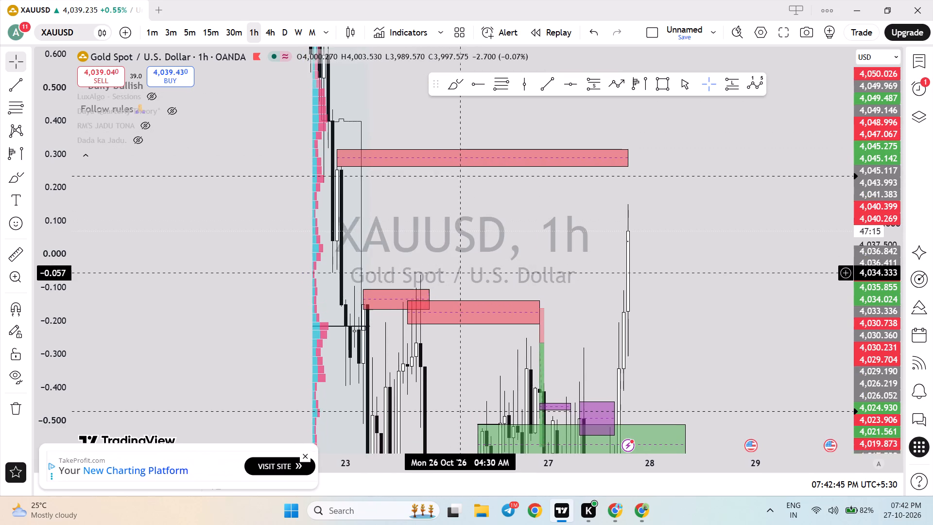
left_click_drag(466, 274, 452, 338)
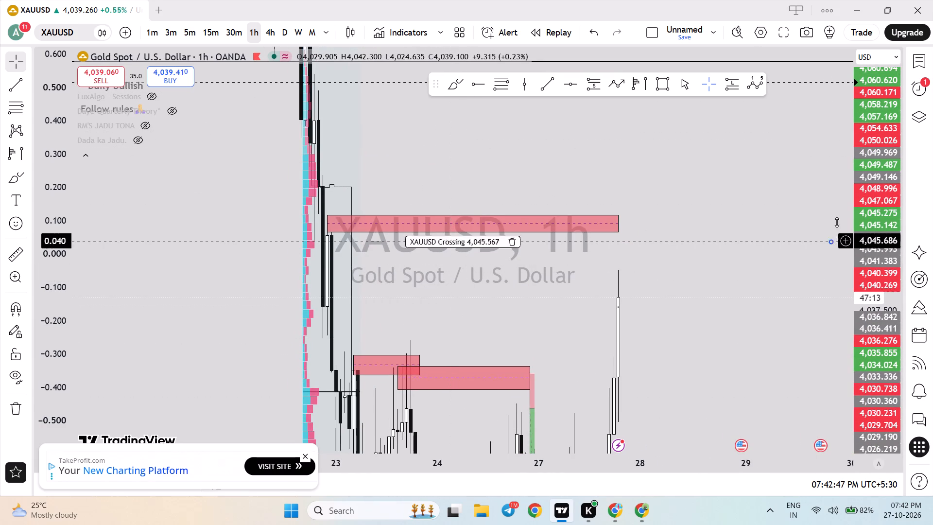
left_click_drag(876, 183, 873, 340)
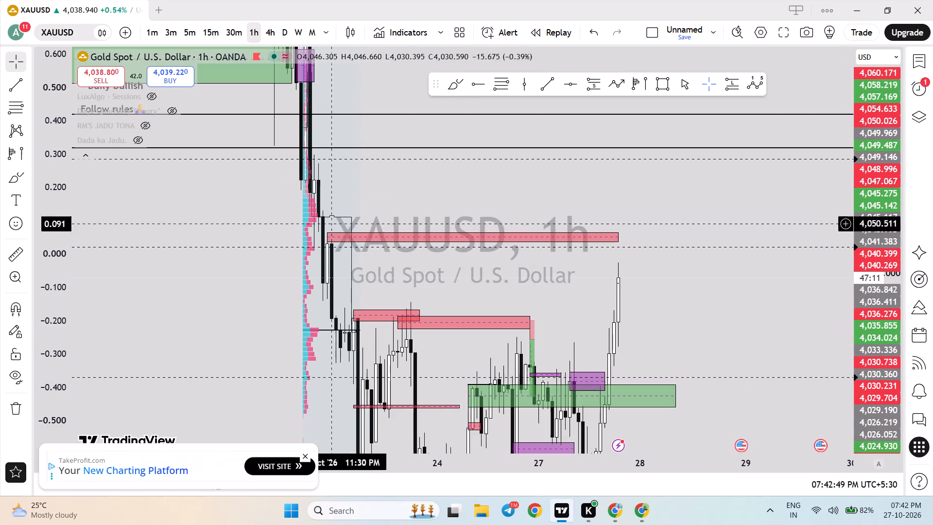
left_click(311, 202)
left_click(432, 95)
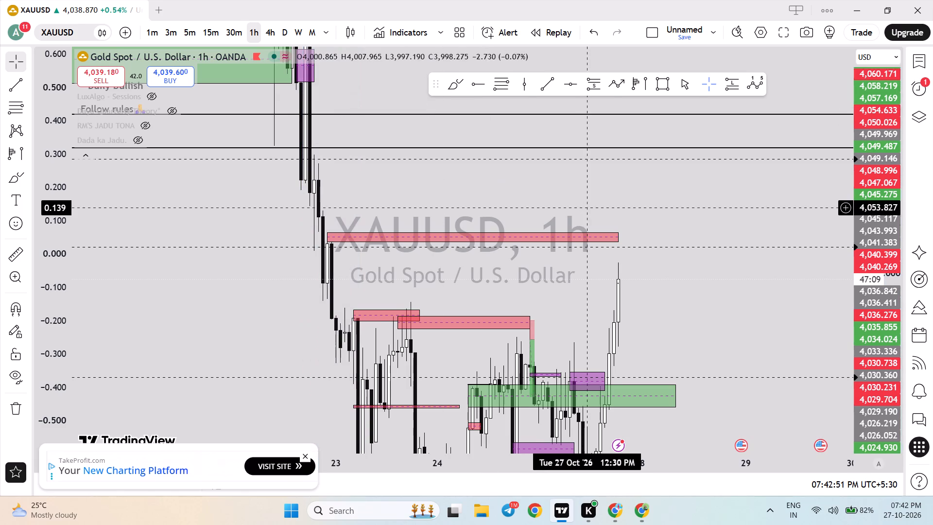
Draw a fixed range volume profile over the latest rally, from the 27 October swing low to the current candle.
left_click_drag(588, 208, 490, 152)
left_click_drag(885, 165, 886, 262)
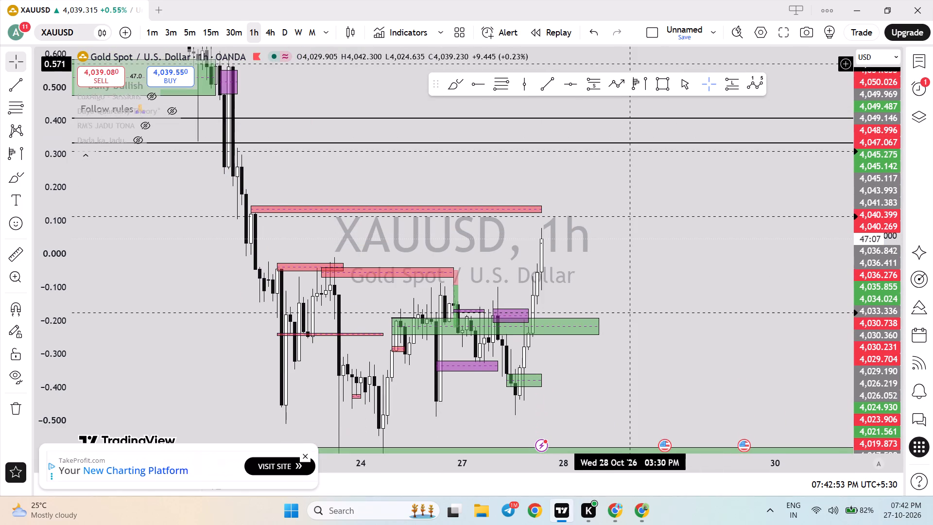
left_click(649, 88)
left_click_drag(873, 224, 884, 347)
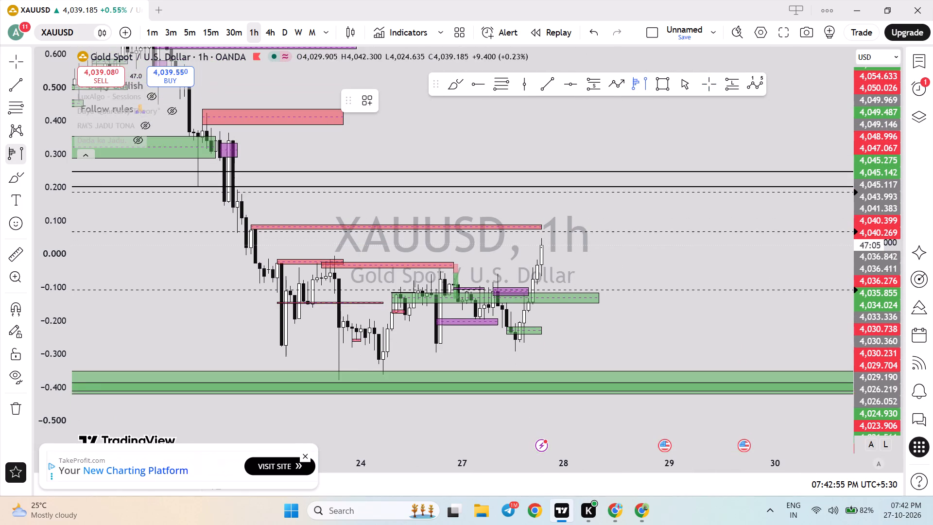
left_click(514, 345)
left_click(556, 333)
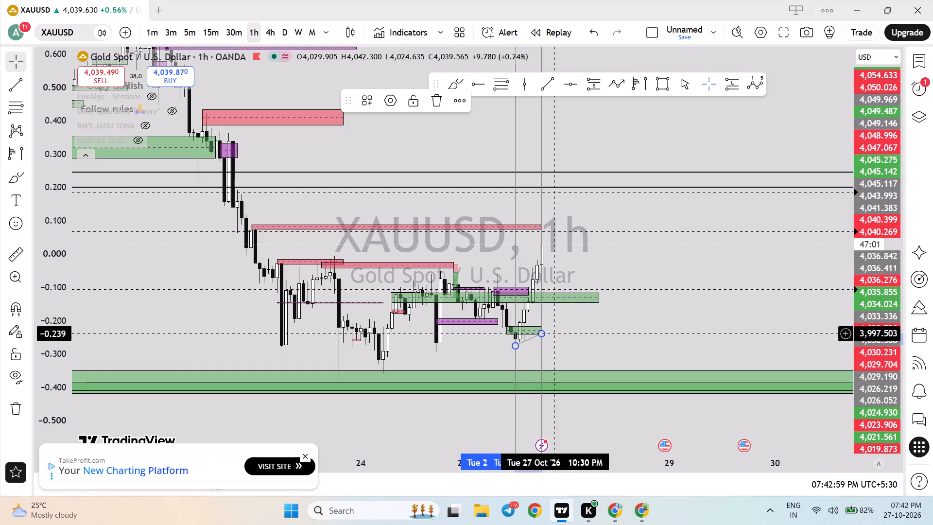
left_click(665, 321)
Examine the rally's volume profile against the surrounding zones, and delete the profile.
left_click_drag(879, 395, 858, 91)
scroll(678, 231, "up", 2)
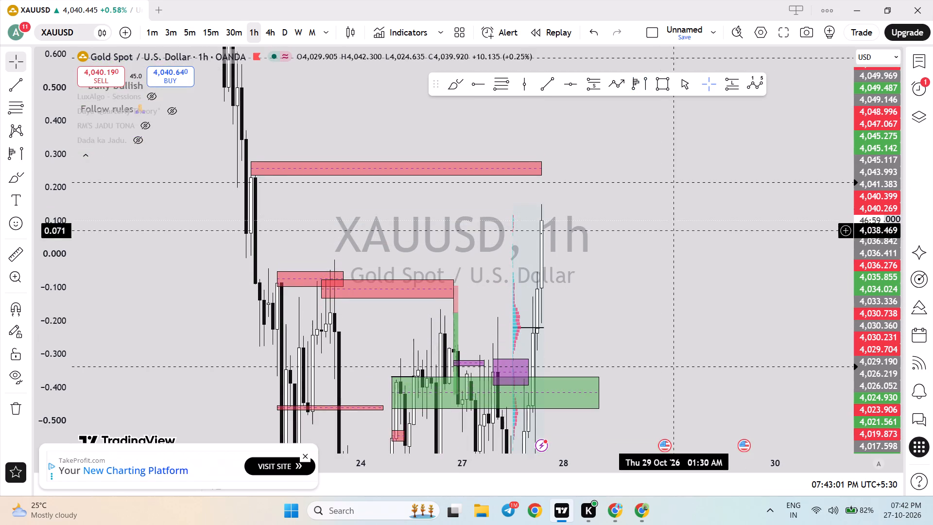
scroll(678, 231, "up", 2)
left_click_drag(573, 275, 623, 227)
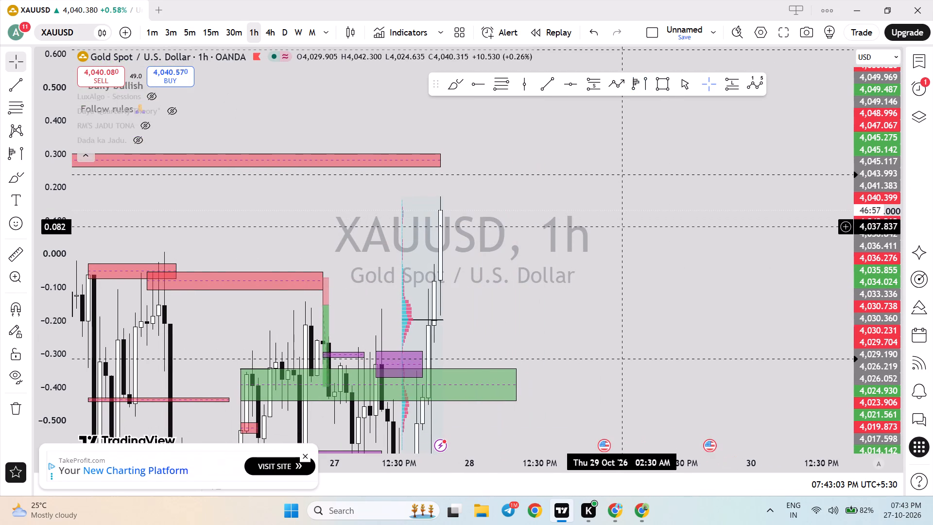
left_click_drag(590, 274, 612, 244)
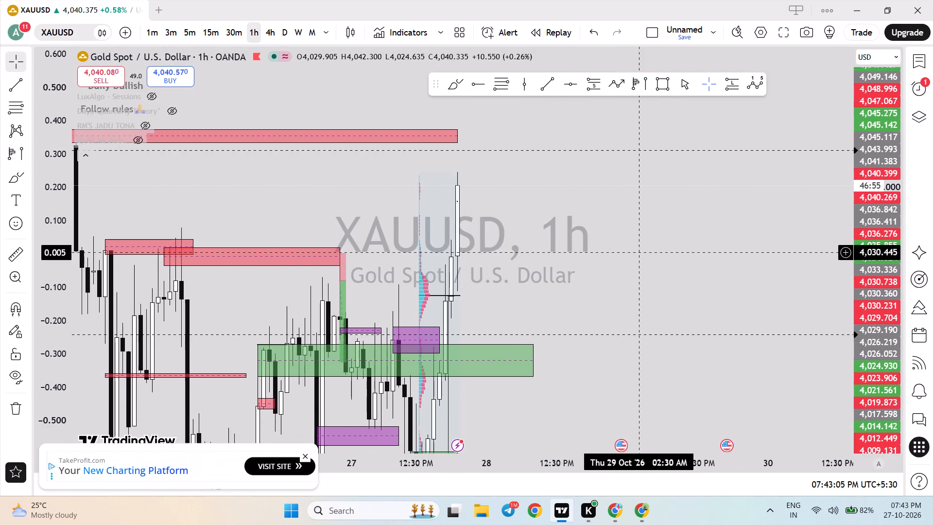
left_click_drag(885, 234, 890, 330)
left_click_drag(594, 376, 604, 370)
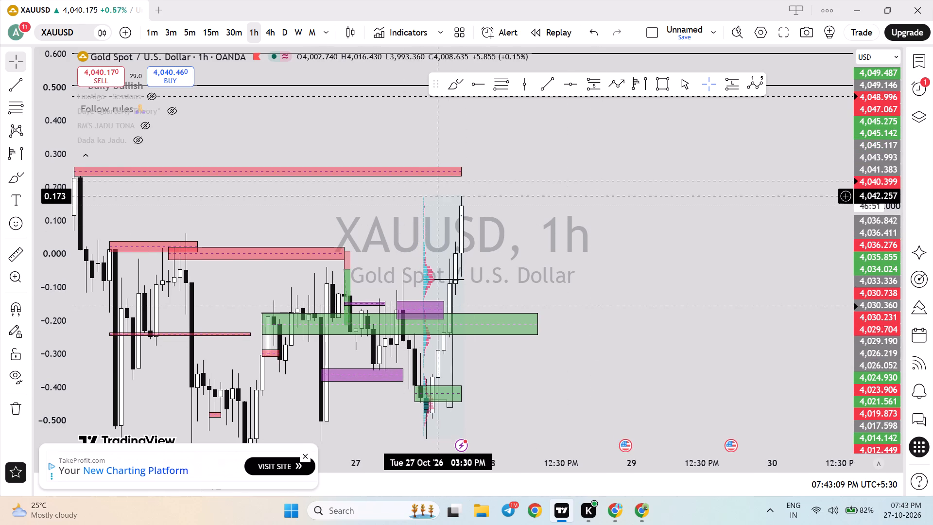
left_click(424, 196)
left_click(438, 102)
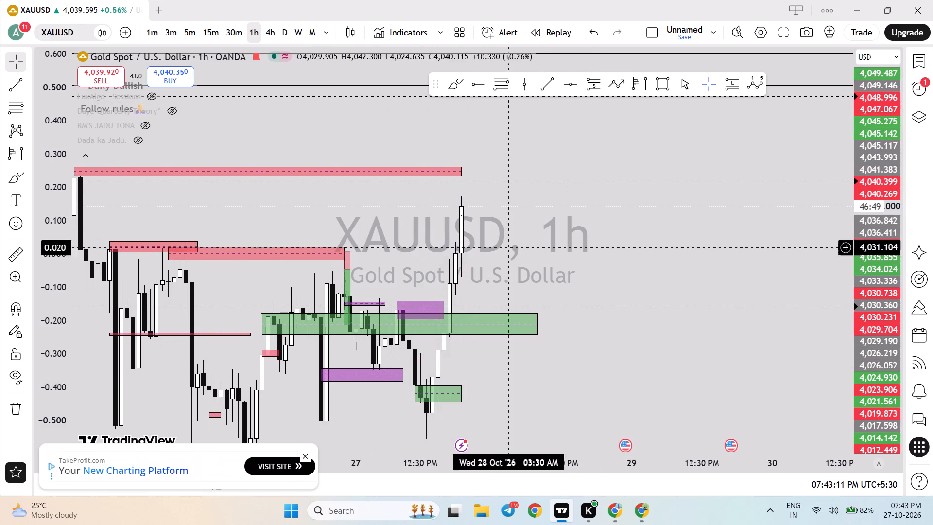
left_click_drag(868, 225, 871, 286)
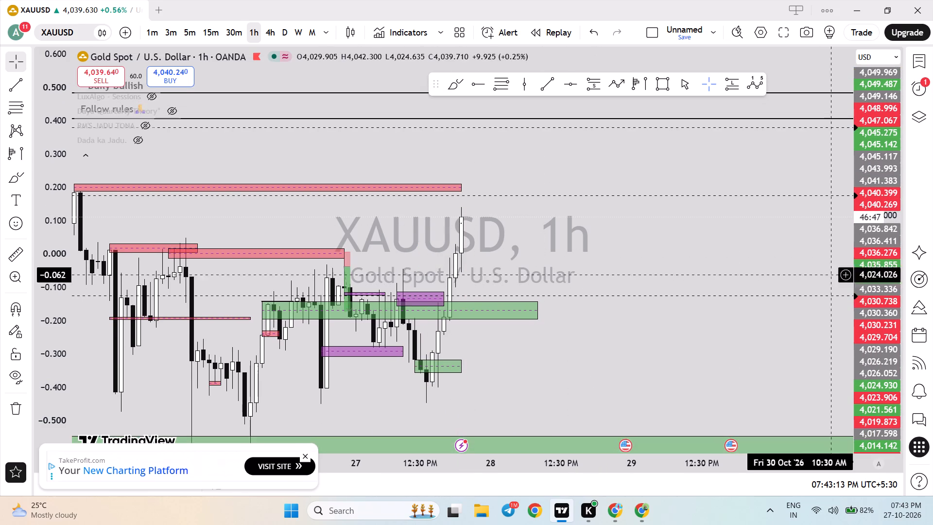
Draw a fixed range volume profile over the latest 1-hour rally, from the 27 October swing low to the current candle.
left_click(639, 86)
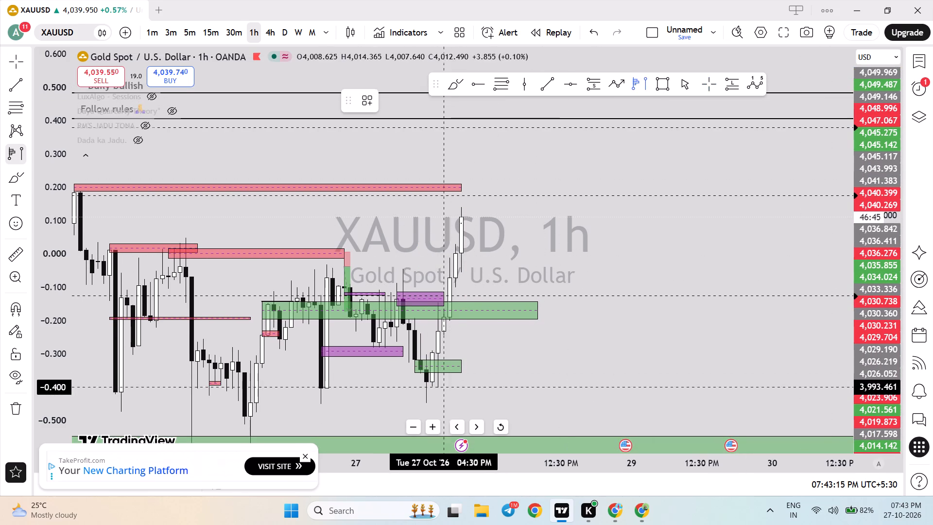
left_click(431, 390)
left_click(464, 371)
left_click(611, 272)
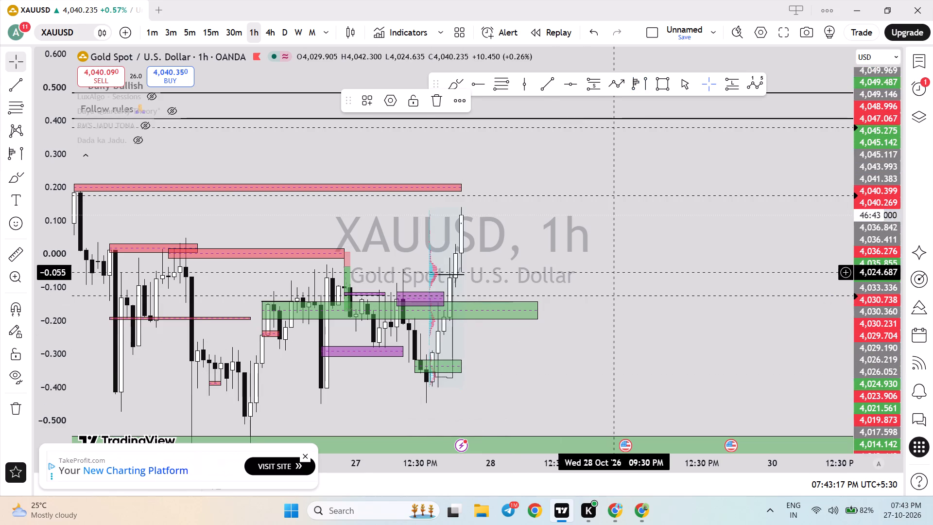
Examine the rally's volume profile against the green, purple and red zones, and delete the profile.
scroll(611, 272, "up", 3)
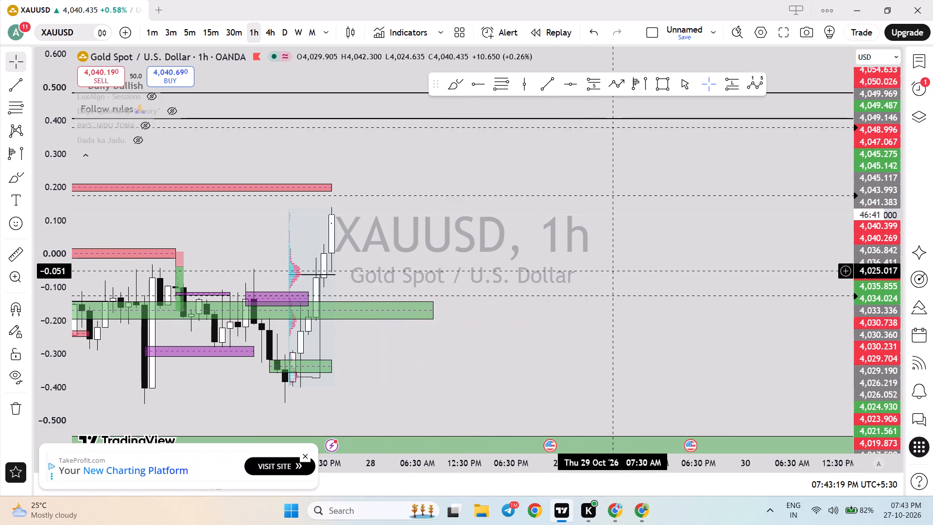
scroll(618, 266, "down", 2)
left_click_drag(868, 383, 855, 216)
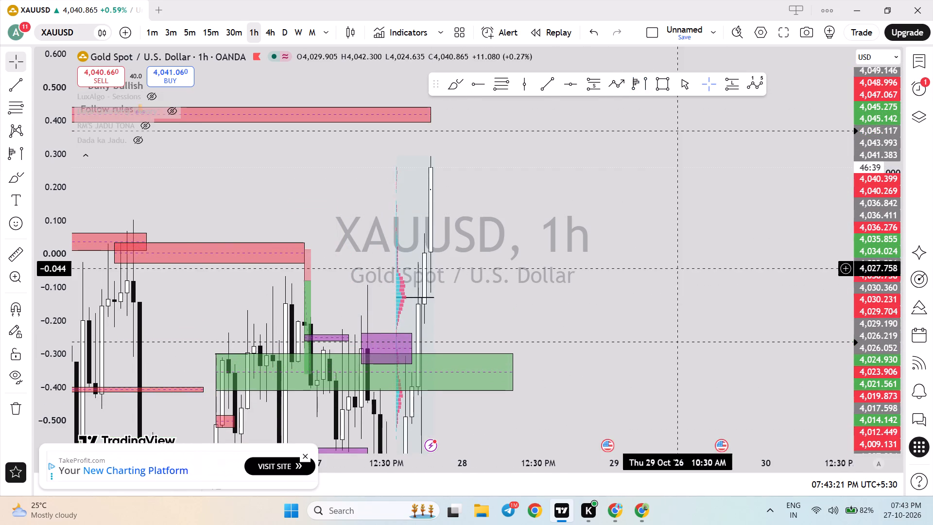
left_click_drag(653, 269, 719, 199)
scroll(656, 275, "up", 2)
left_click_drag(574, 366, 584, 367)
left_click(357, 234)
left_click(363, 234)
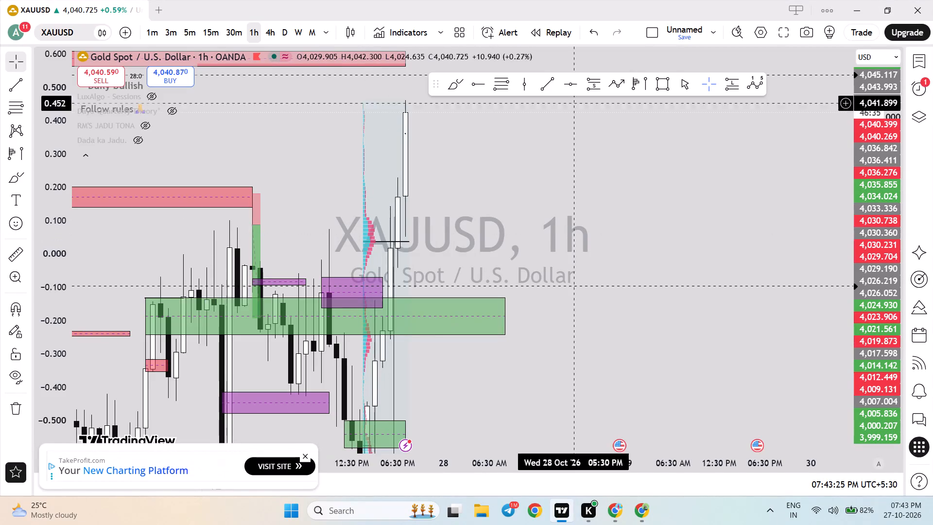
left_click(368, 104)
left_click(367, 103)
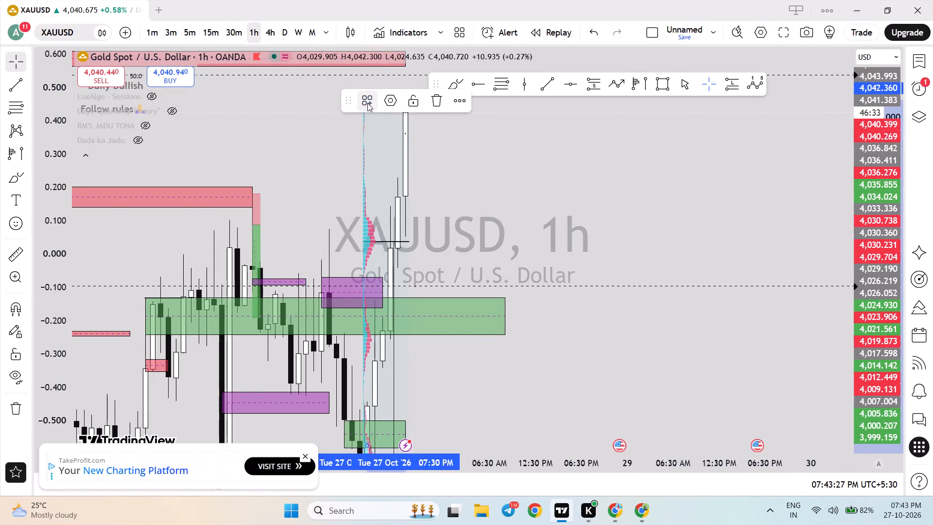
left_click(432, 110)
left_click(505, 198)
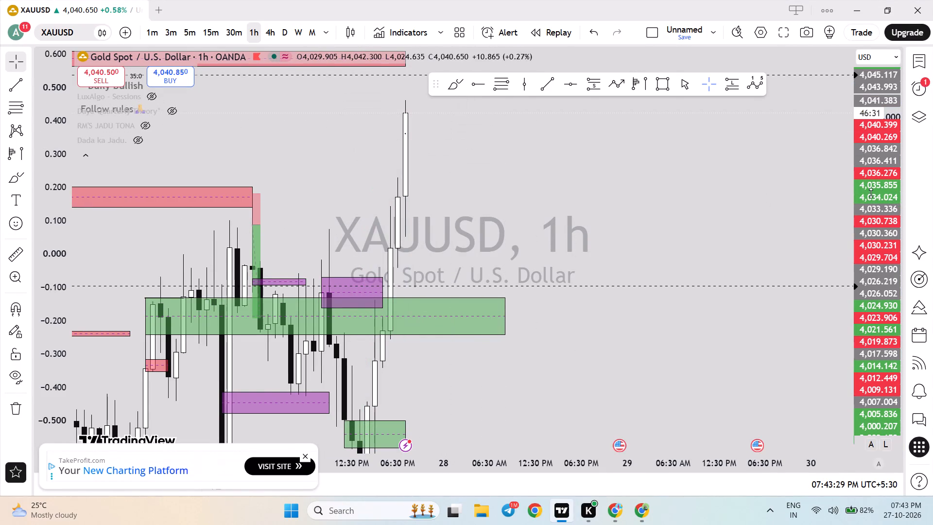
Switch XAUUSD to the 1-minute timeframe and delete the short black horizontal line just below the latest candles.
left_click_drag(871, 193, 874, 328)
left_click(155, 27)
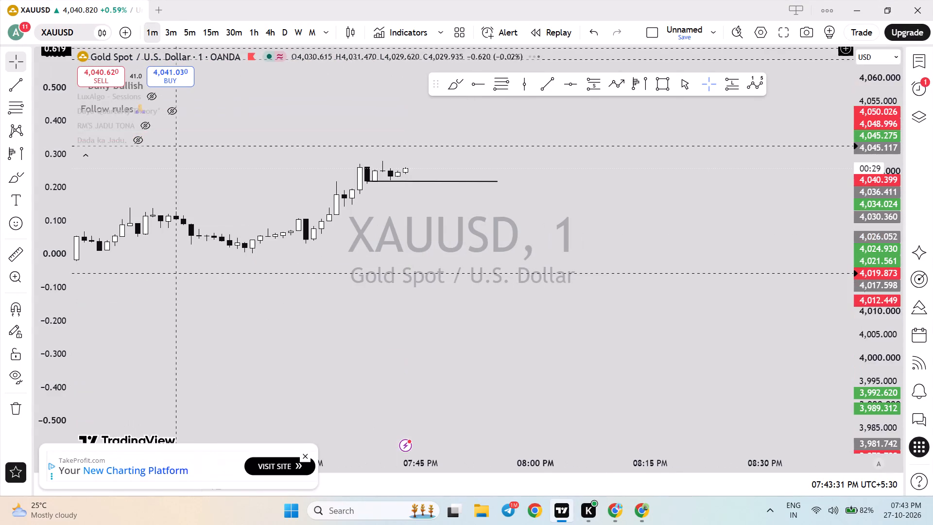
scroll(317, 165, "down", 3)
left_click_drag(863, 326, 824, 52)
left_click_drag(725, 173, 693, 473)
left_click_drag(876, 359, 867, 234)
left_click_drag(687, 367, 695, 246)
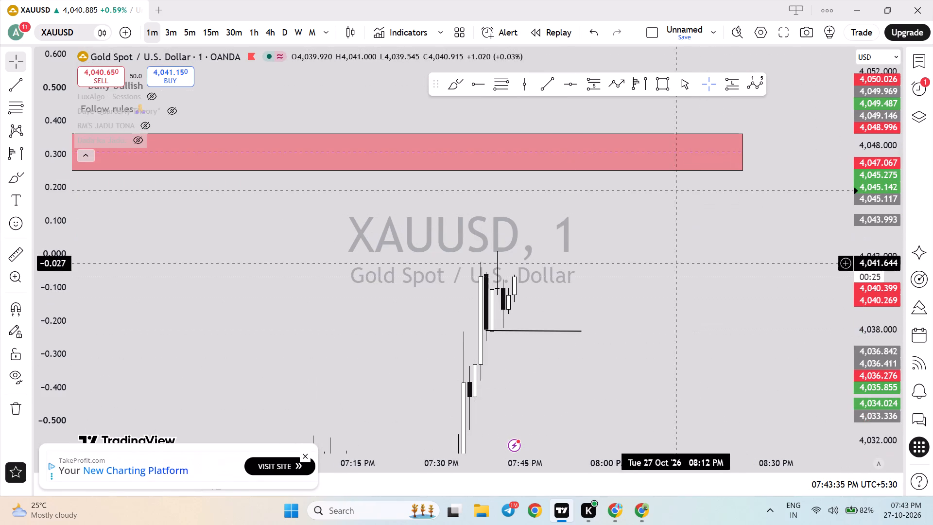
left_click(570, 330)
left_click(561, 99)
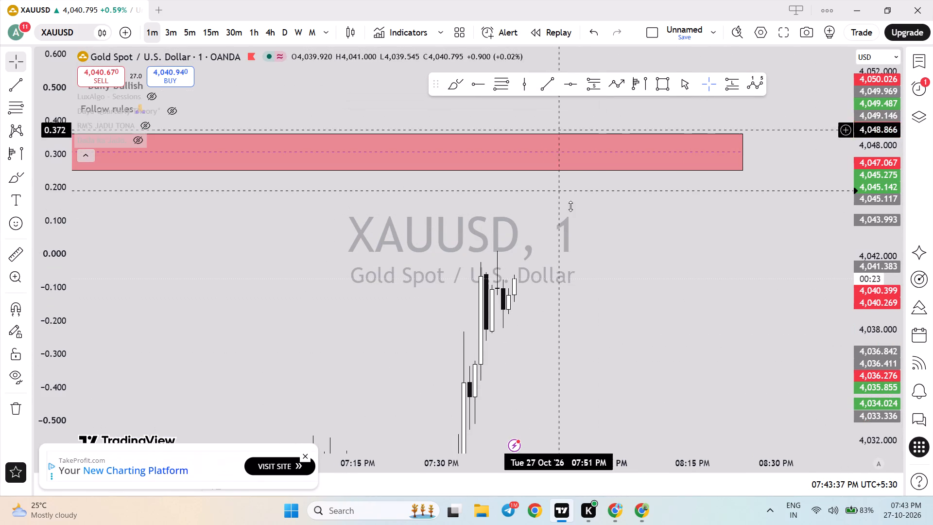
Shorten the overhead red supply zone so that its later edge ends at about 08:16 PM.
left_click_drag(743, 154, 699, 167)
left_click(701, 272)
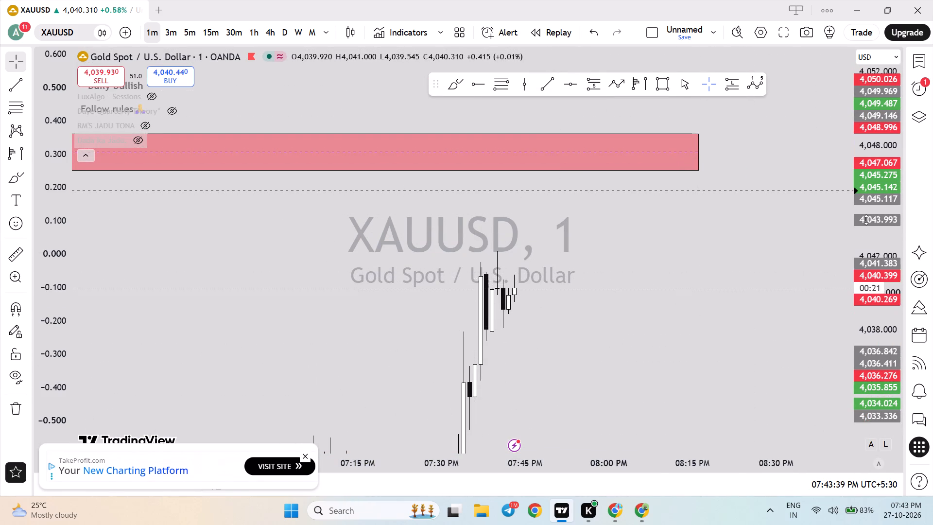
left_click_drag(869, 215, 881, 348)
left_click(712, 302)
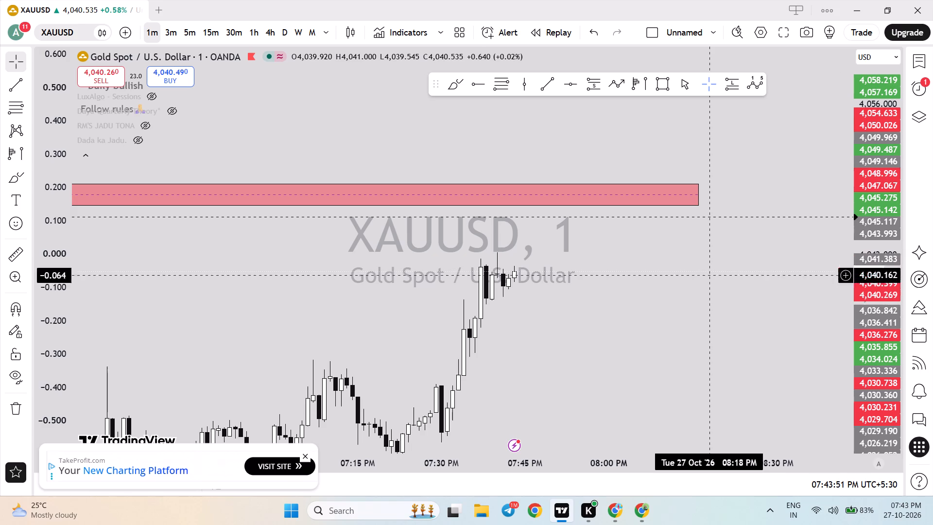
Open the watchlist and check the BTCUSD and DXY charts on the 1-minute timeframe.
left_click(916, 63)
left_click(834, 132)
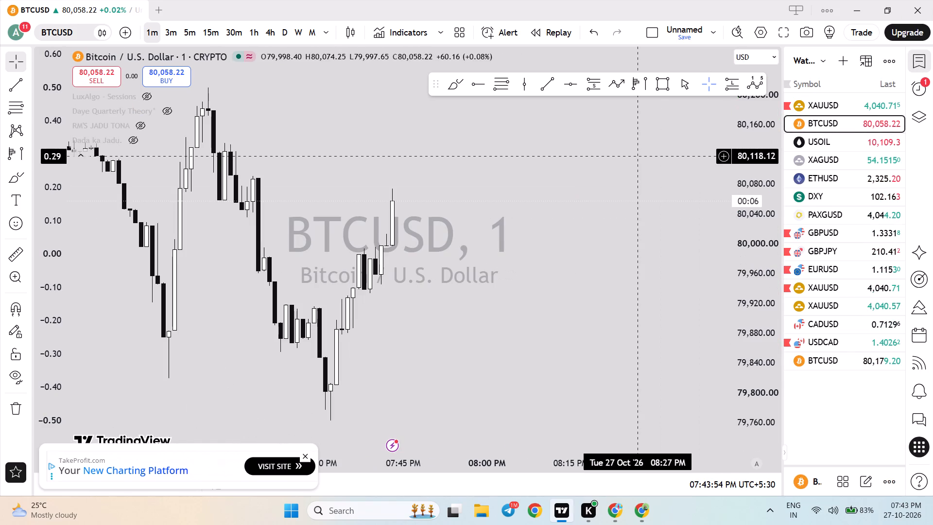
left_click(814, 195)
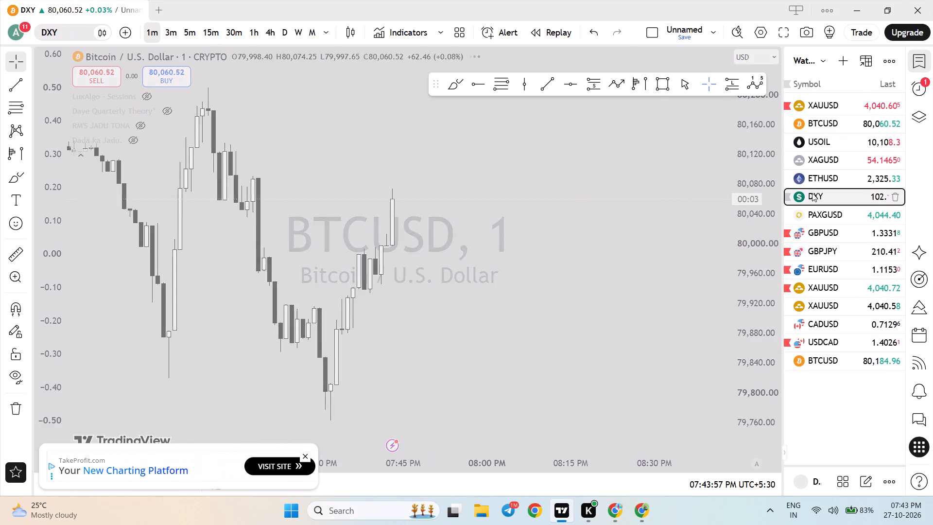
left_click_drag(754, 213, 738, 327)
scroll(653, 262, "down", 7)
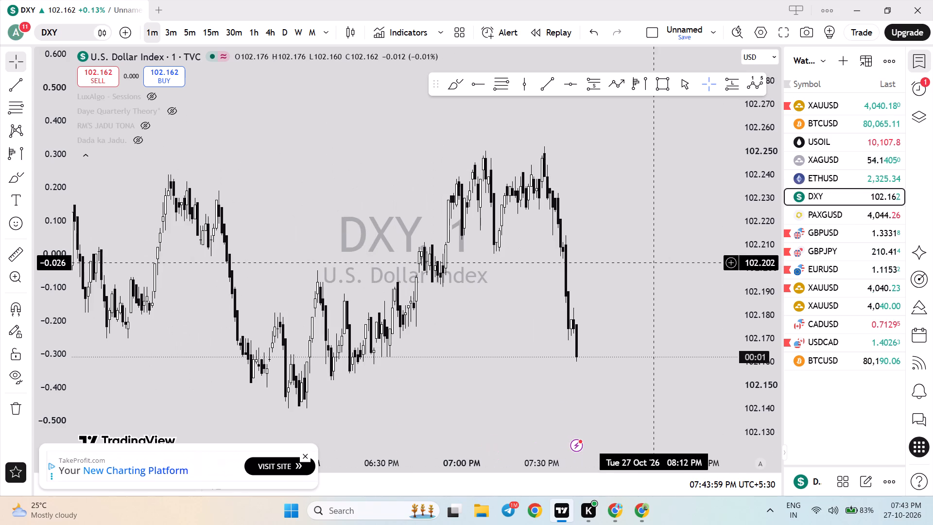
Examine PAXGUSD on the 1-minute and 15-minute timeframes against its black horizontal line, and compare it with the 15-minute OANDA XAUUSD chart.
left_click(827, 211)
left_click_drag(749, 202, 752, 280)
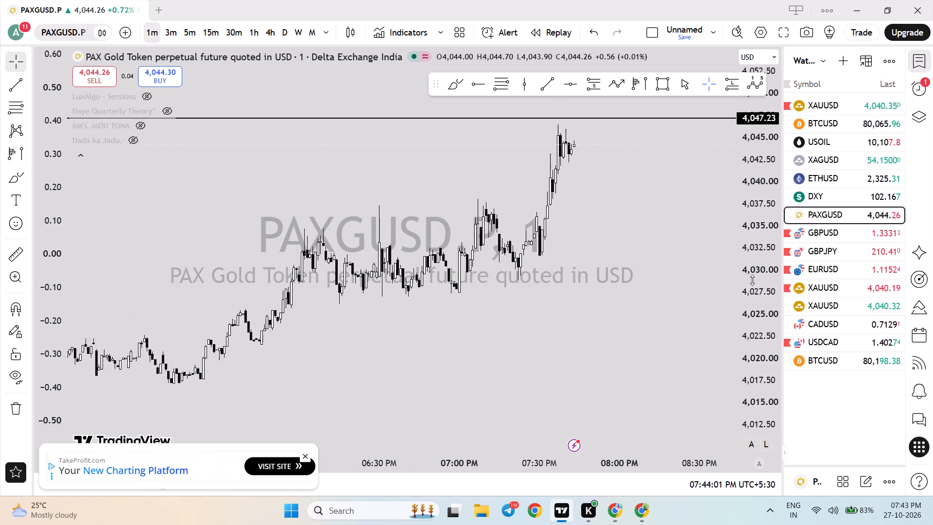
scroll(640, 273, "down", 3)
left_click_drag(640, 273, 652, 317)
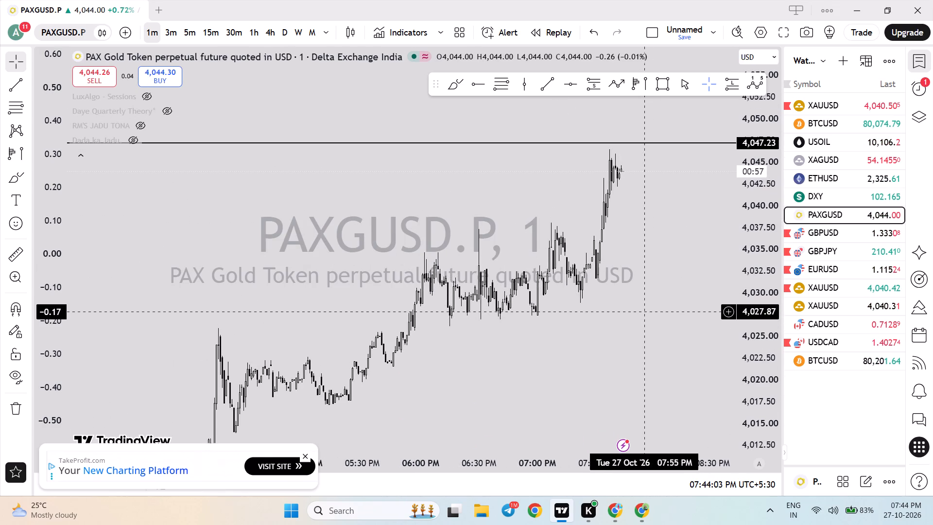
left_click(207, 28)
left_click_drag(346, 192, 657, 216)
scroll(417, 218, "down", 2)
scroll(417, 218, "up", 1)
scroll(417, 218, "down", 3)
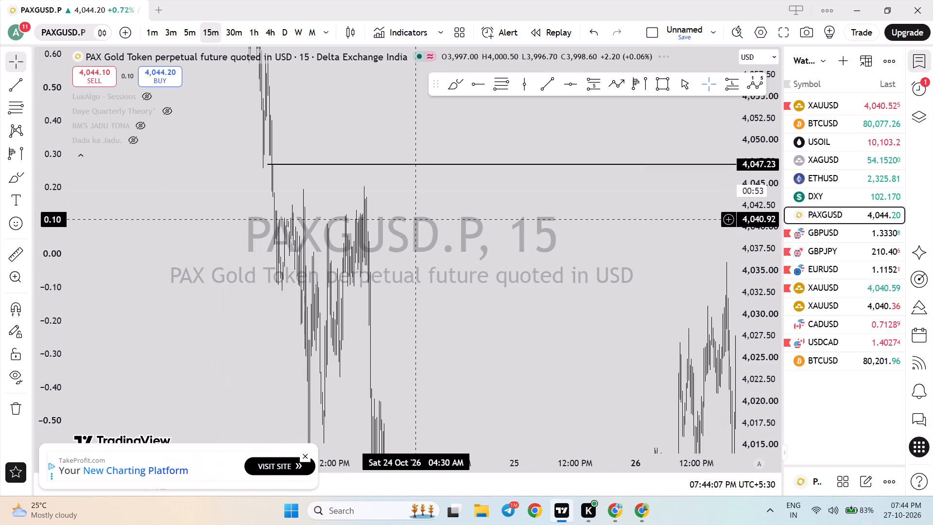
scroll(417, 225, "up", 2)
left_click_drag(529, 230, 229, 210)
scroll(392, 217, "up", 3)
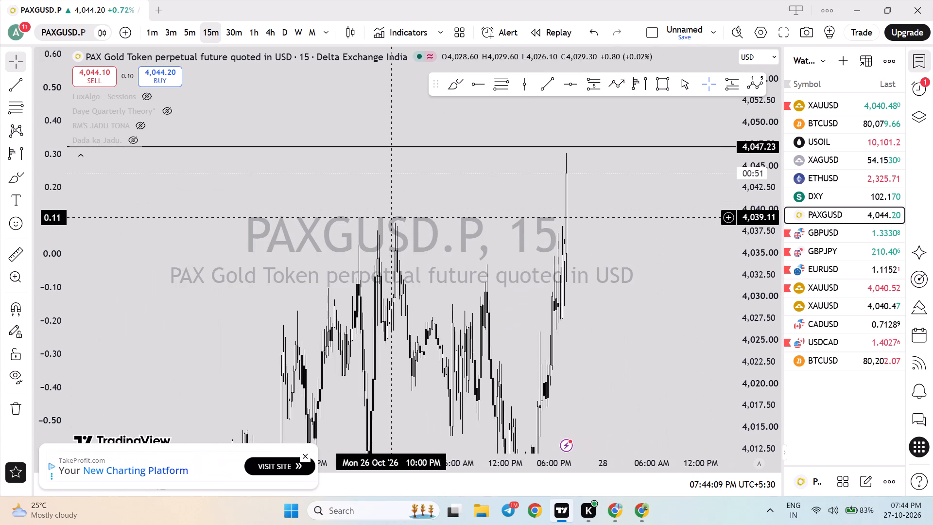
left_click_drag(752, 133, 744, 188)
left_click(799, 107)
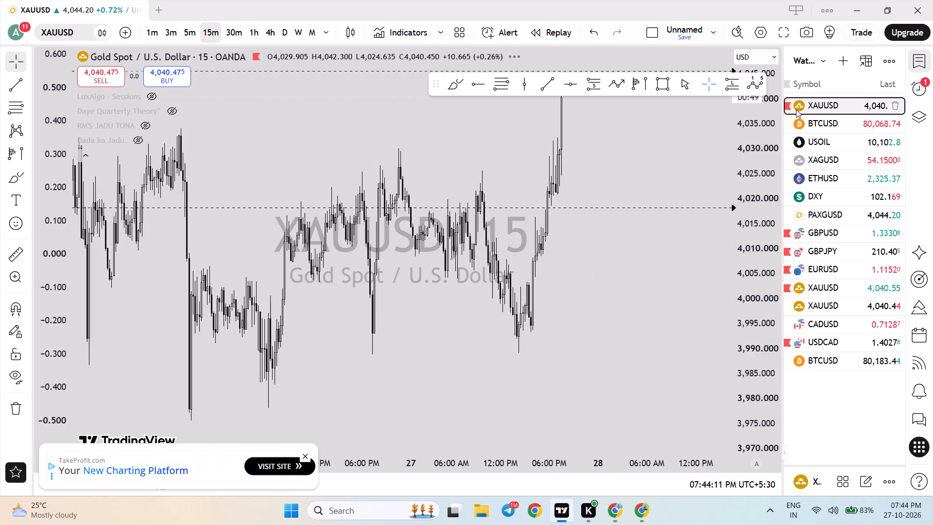
left_click_drag(616, 157, 602, 219)
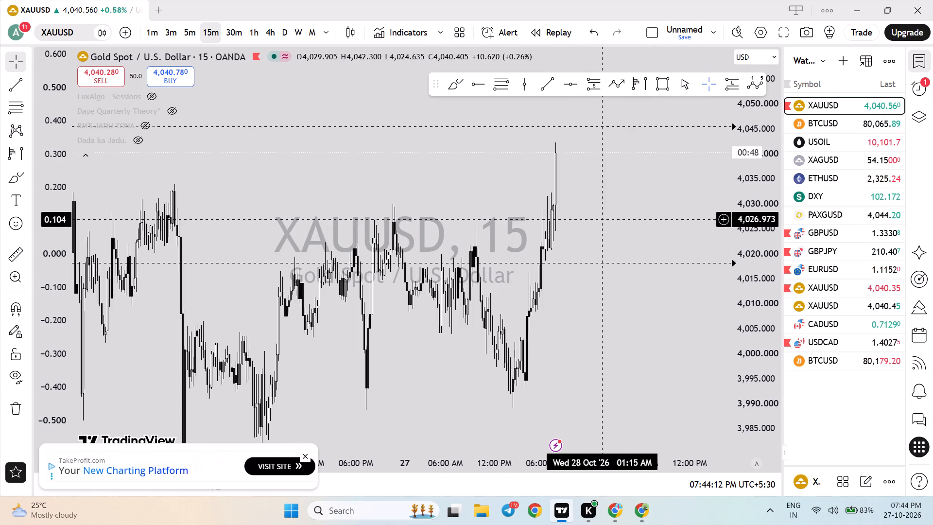
Examine the USDCAD 15-minute chart, comparing the latest move with its earlier swings and marked levels.
left_click(819, 346)
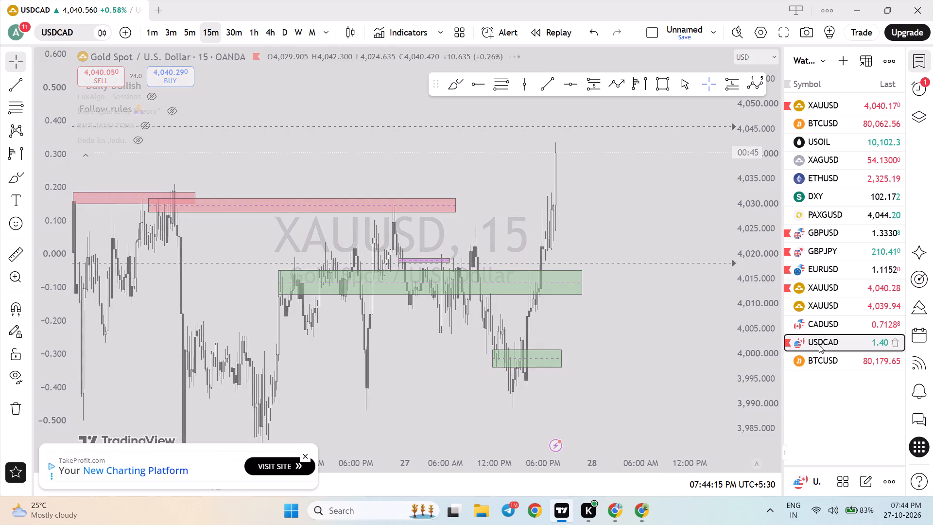
scroll(586, 306, "down", 6)
scroll(583, 306, "up", 6)
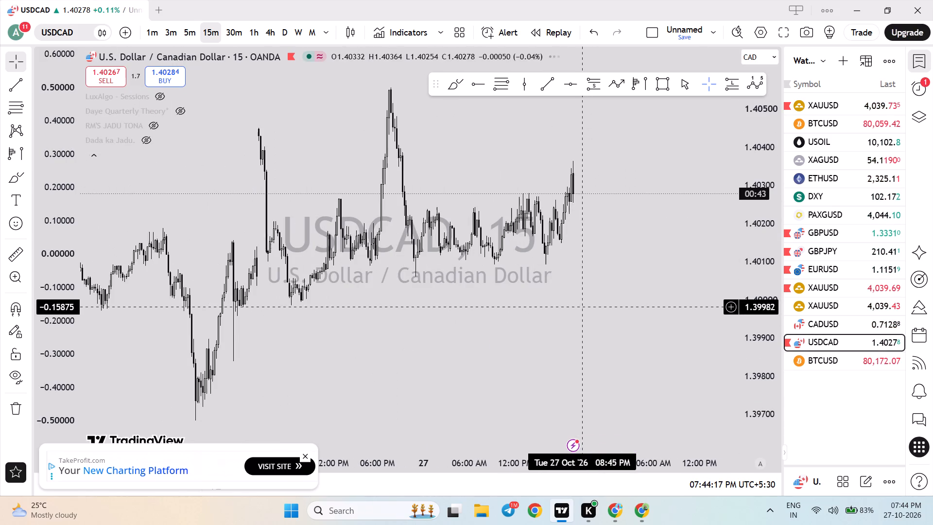
left_click_drag(747, 327, 749, 257)
left_click_drag(643, 285, 645, 359)
scroll(635, 346, "up", 2)
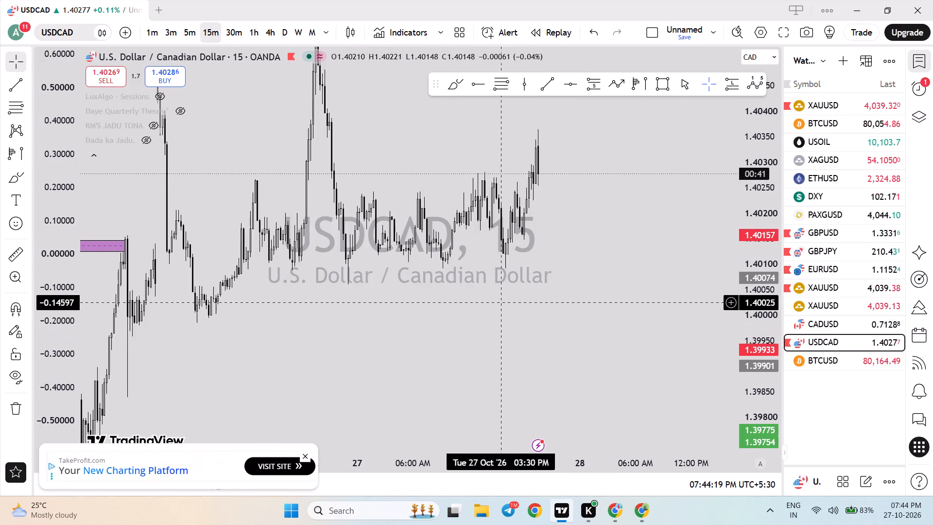
left_click_drag(533, 282, 534, 315)
scroll(534, 315, "up", 3)
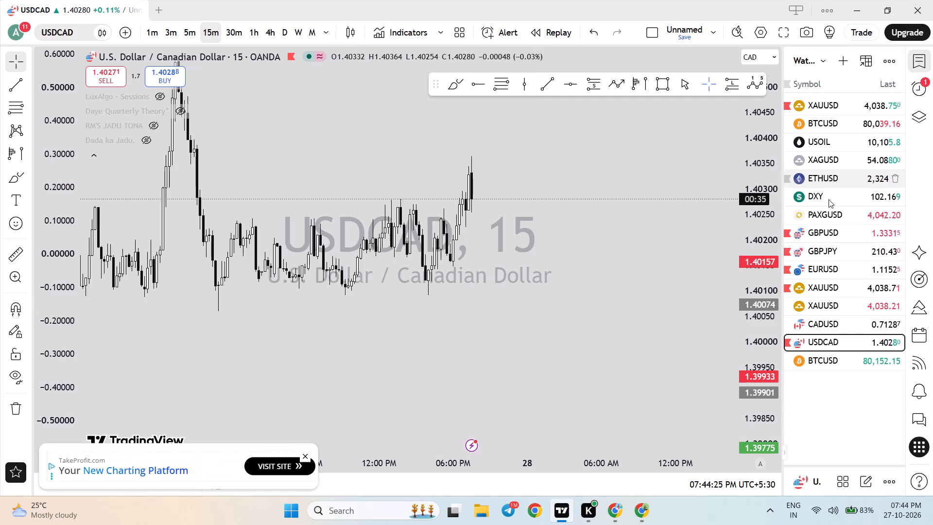
On the FXCM XAUUSD 15-minute chart, draw Fib circles from the 23 October 3,975.55 low to about 4,005.95 on 26 October, 05:00 PM.
left_click(812, 300)
left_click_drag(768, 163, 767, 166)
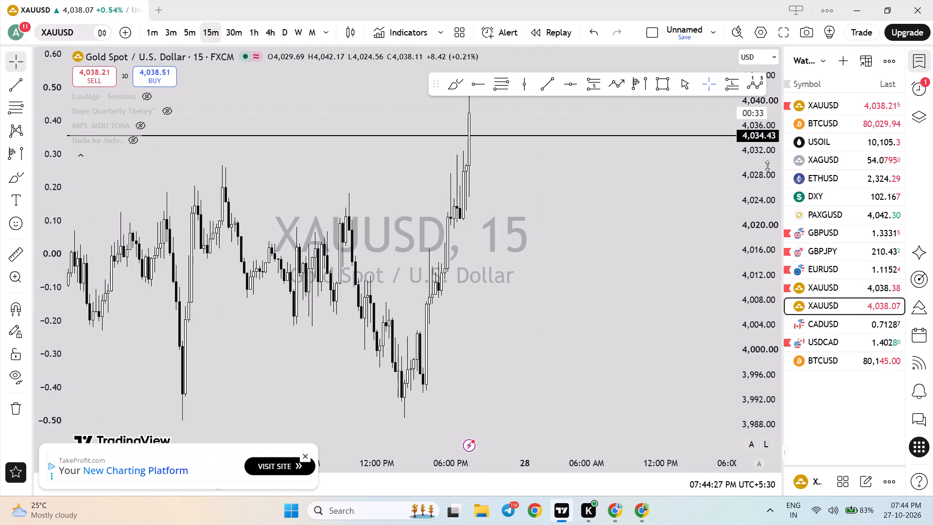
left_click_drag(767, 166, 760, 302)
scroll(544, 265, "down", 7)
left_click_drag(624, 334, 624, 293)
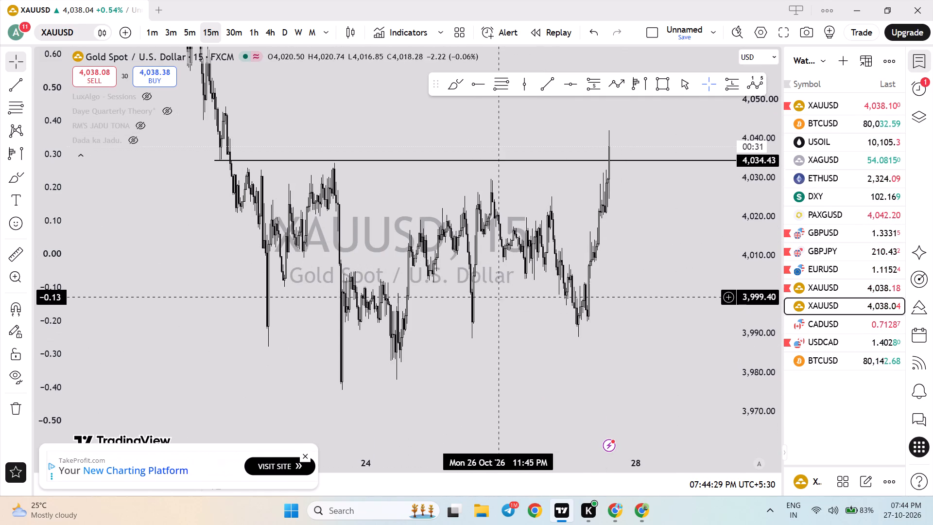
left_click_drag(412, 349, 442, 340)
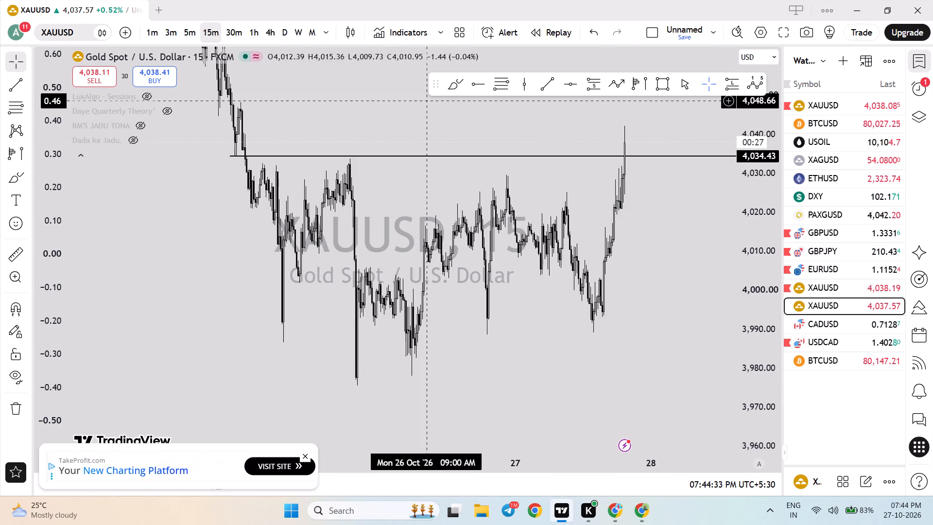
left_click(28, 107)
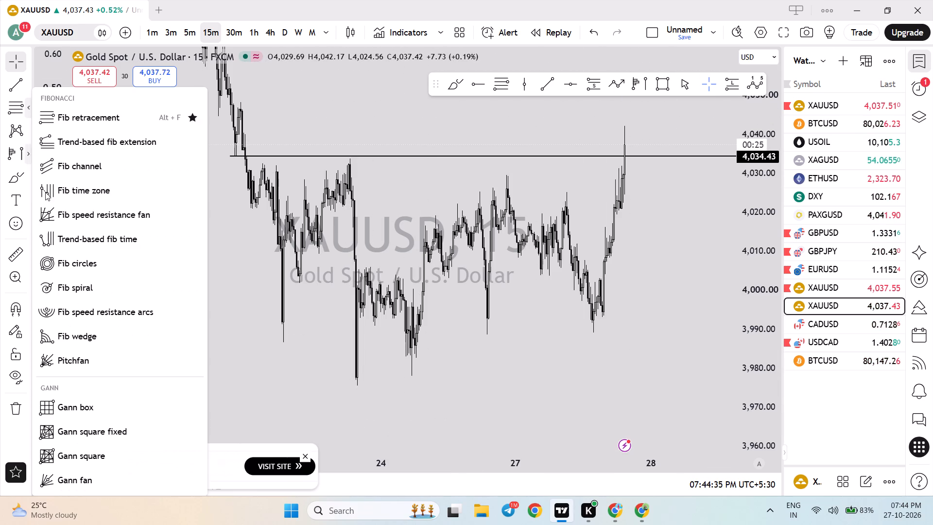
left_click(102, 271)
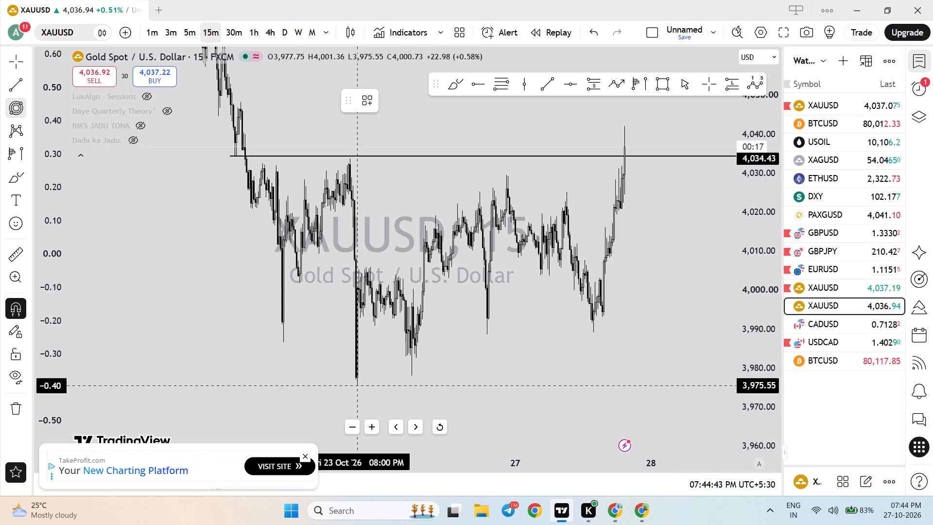
left_click(358, 386, "ctrl")
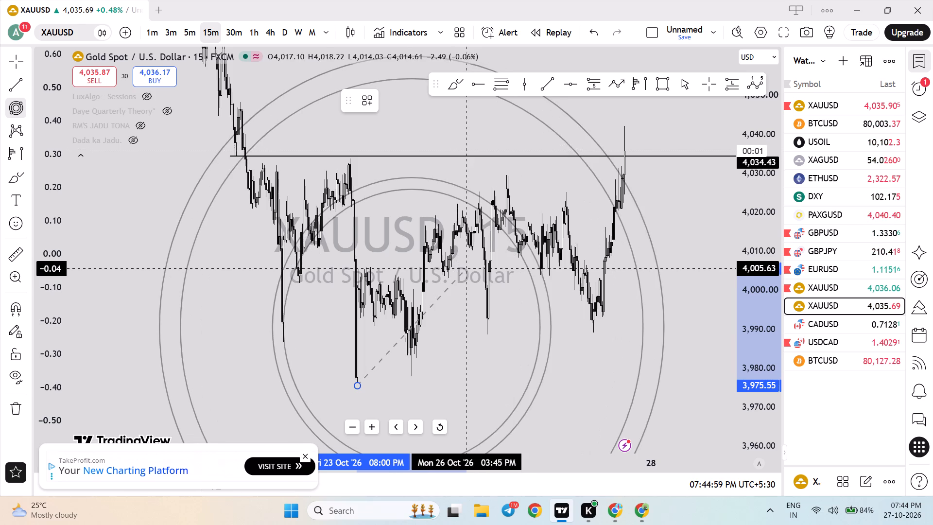
left_click(474, 267)
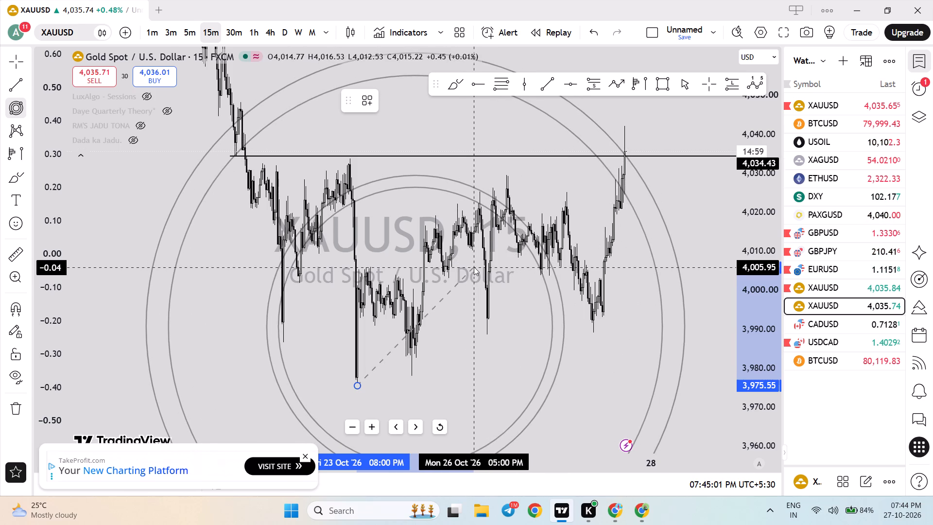
left_click(474, 300)
Review the Fib circles drawn from the 23 October low against the latest 15-minute rally, and delete them.
left_click_drag(456, 312, 451, 303)
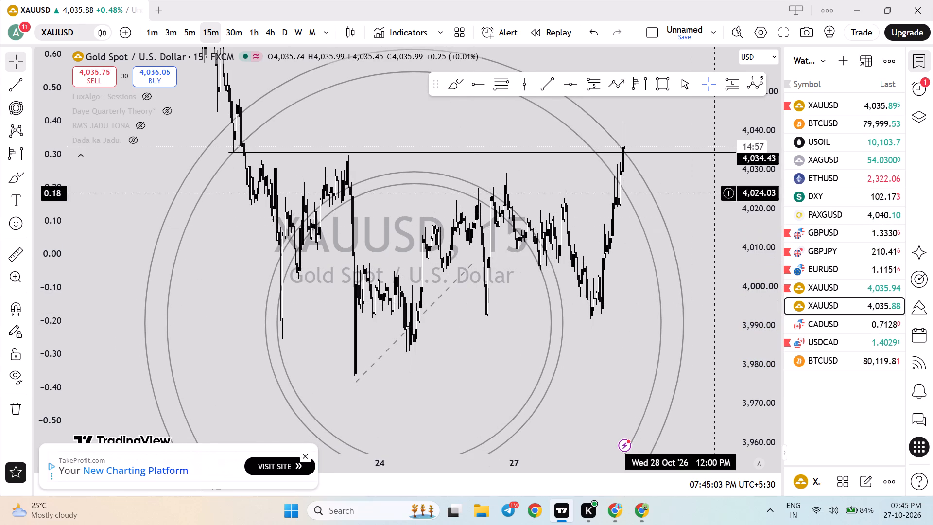
left_click_drag(755, 169, 741, 282)
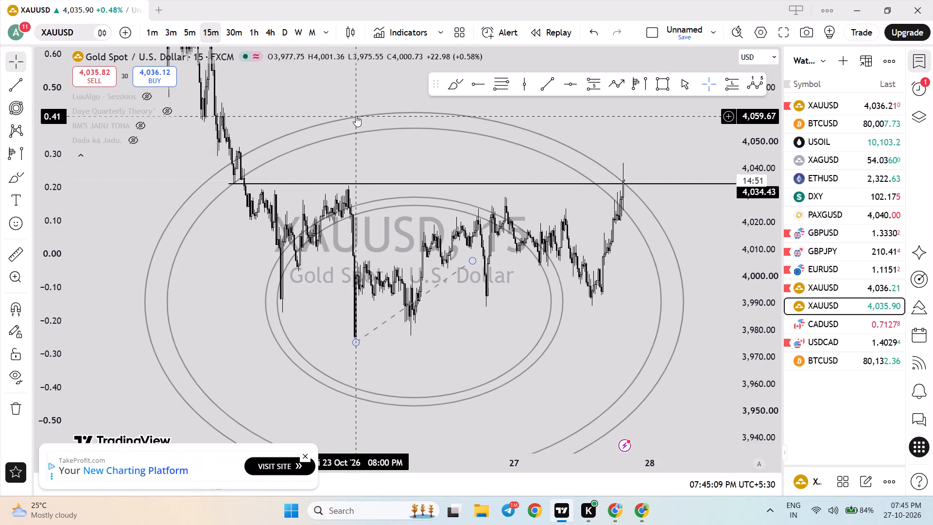
left_click_drag(379, 163, 411, 235)
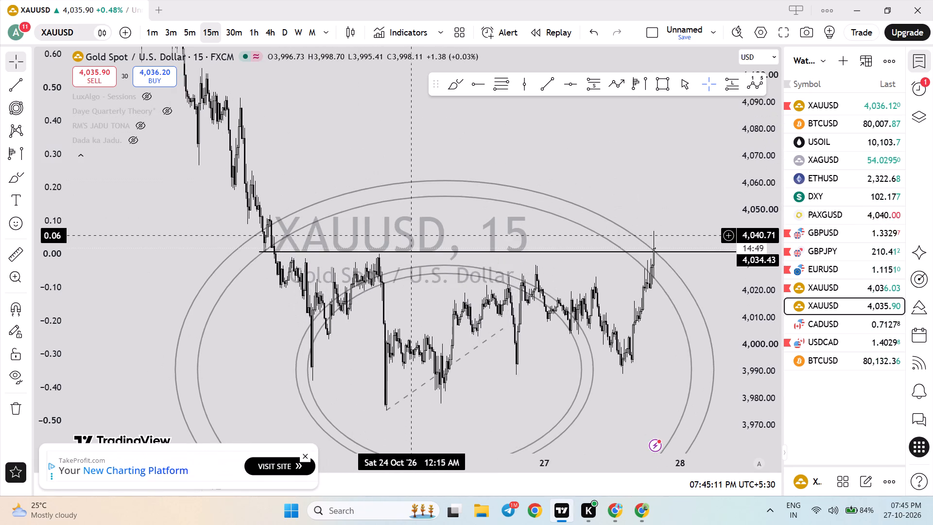
left_click_drag(411, 235, 368, 193)
left_click(468, 145)
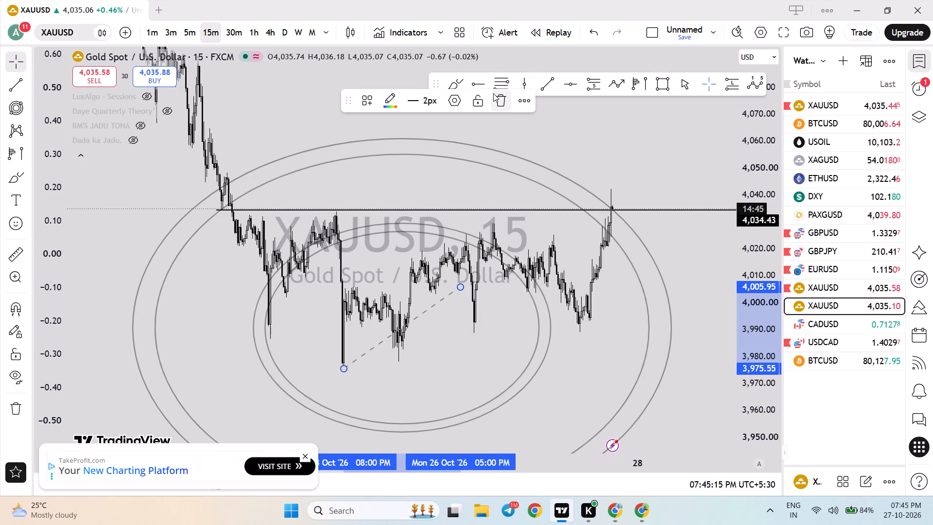
left_click(492, 97)
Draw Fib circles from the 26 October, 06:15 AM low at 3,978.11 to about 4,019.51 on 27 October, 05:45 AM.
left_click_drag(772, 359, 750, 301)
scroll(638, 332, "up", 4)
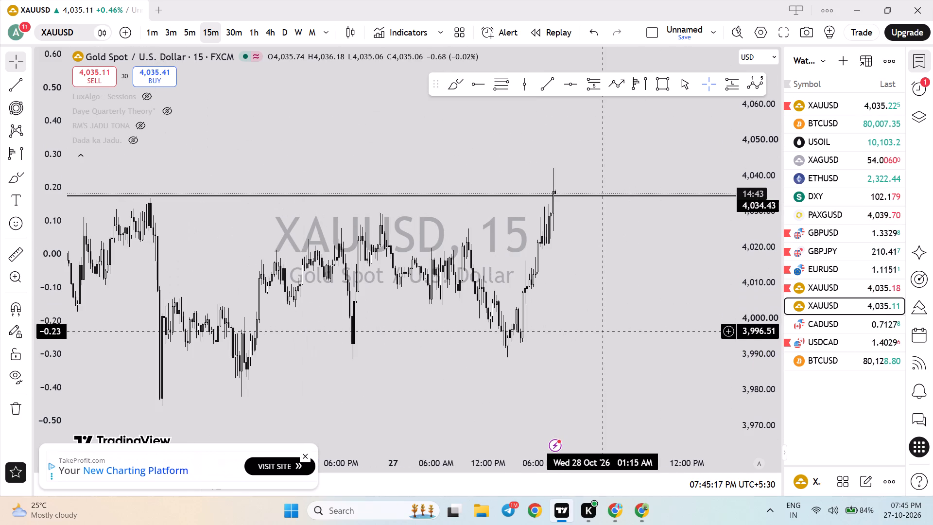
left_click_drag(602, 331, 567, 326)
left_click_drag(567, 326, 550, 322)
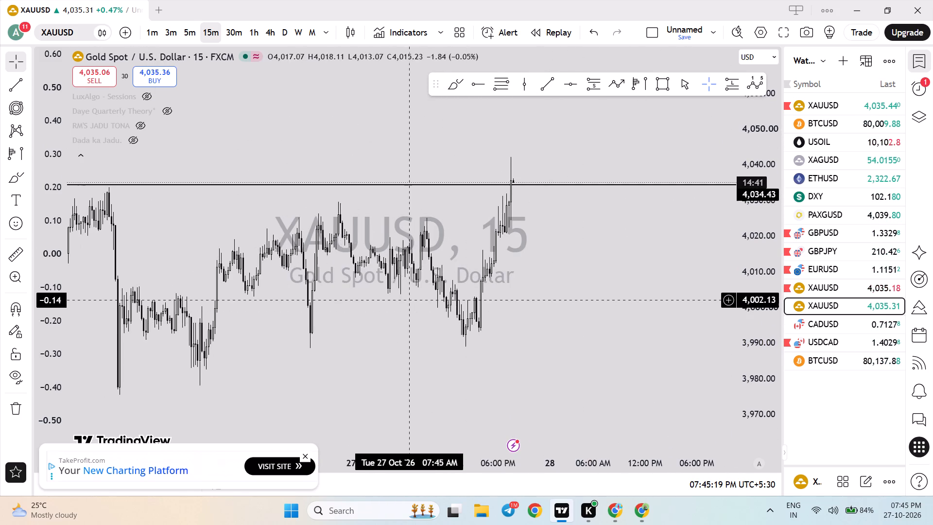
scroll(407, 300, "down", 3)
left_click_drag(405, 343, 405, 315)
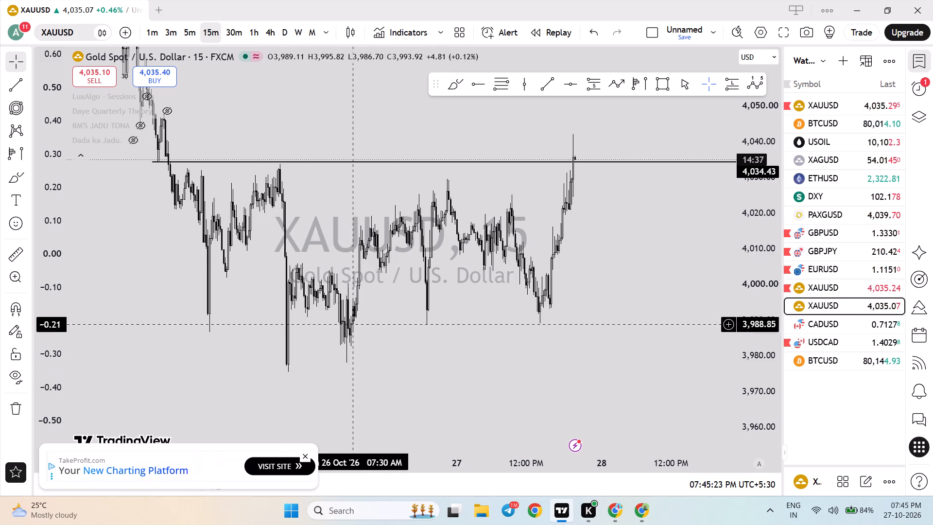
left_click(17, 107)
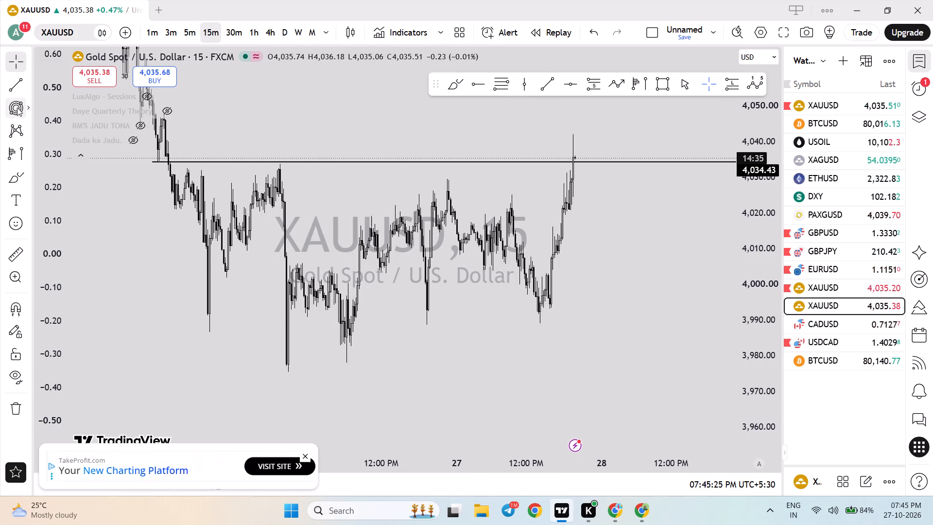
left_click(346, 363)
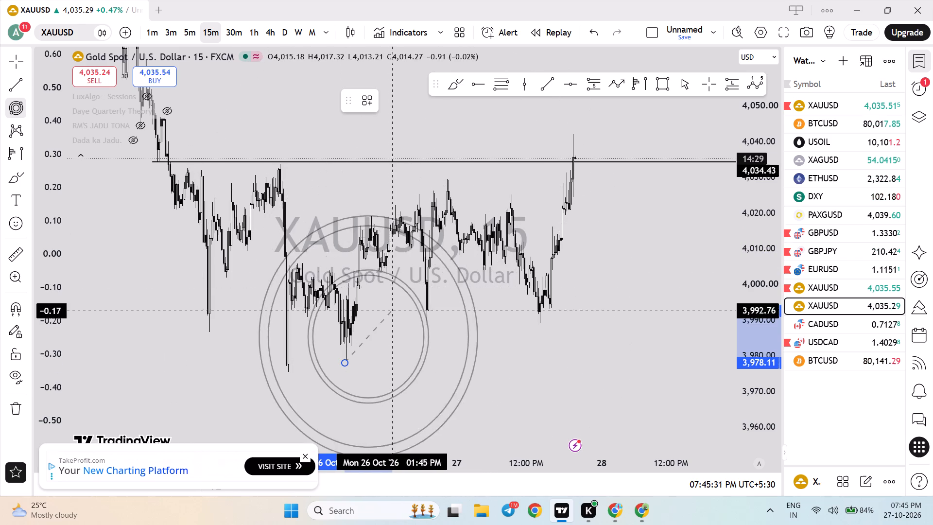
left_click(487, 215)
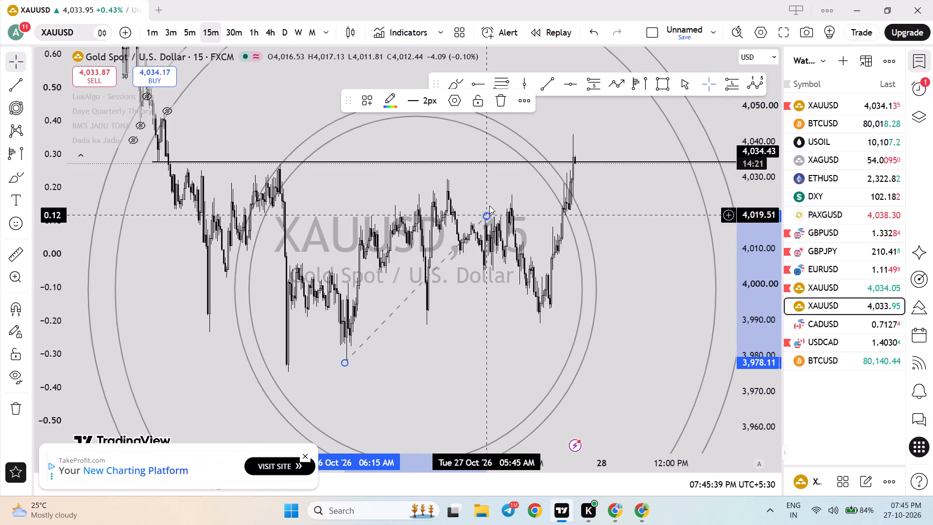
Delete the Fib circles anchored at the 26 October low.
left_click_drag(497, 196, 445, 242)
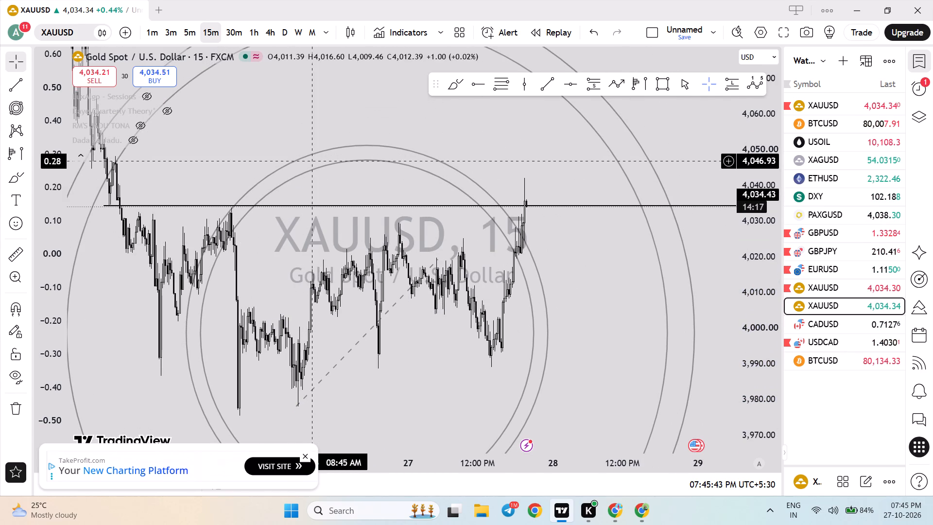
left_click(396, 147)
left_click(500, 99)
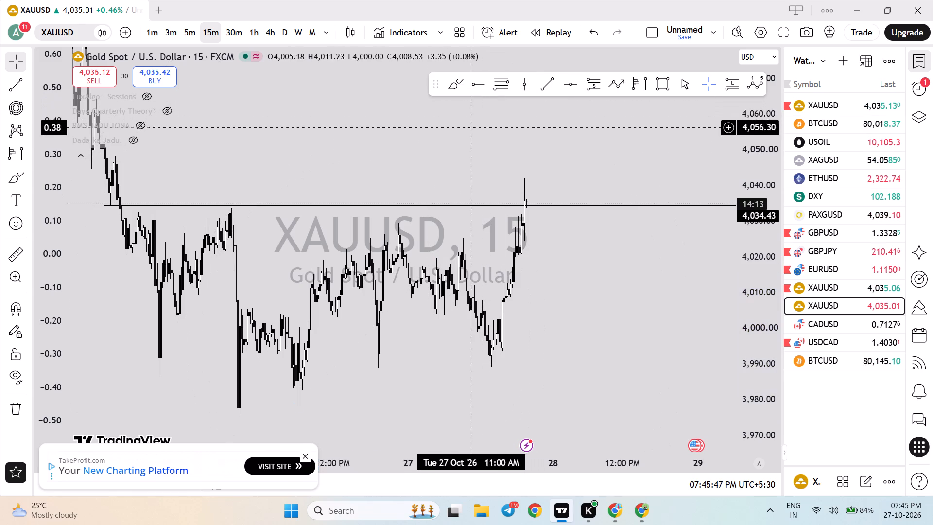
Switch to the 1-minute timeframe and the OANDA XAUUSD chart, and examine the latest rally and pullback below the red supply zone.
left_click(156, 22)
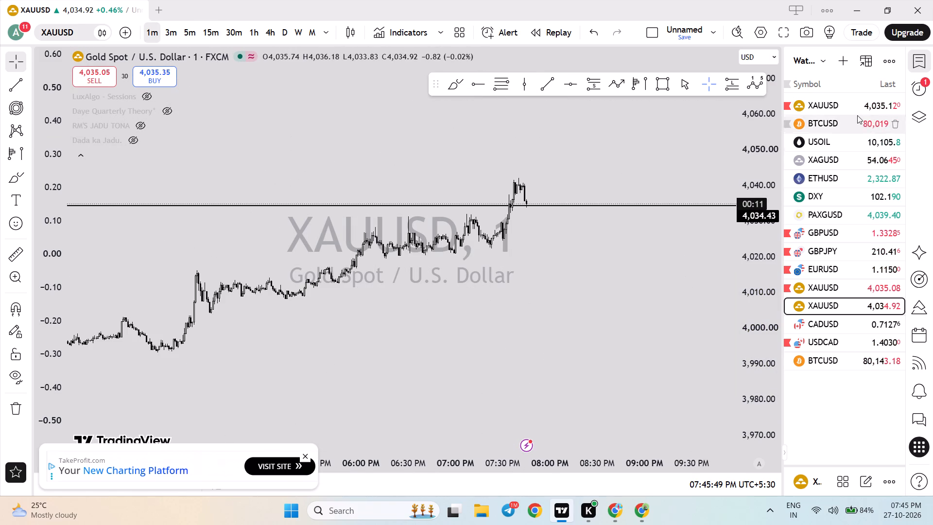
left_click(850, 107)
left_click_drag(691, 168, 660, 340)
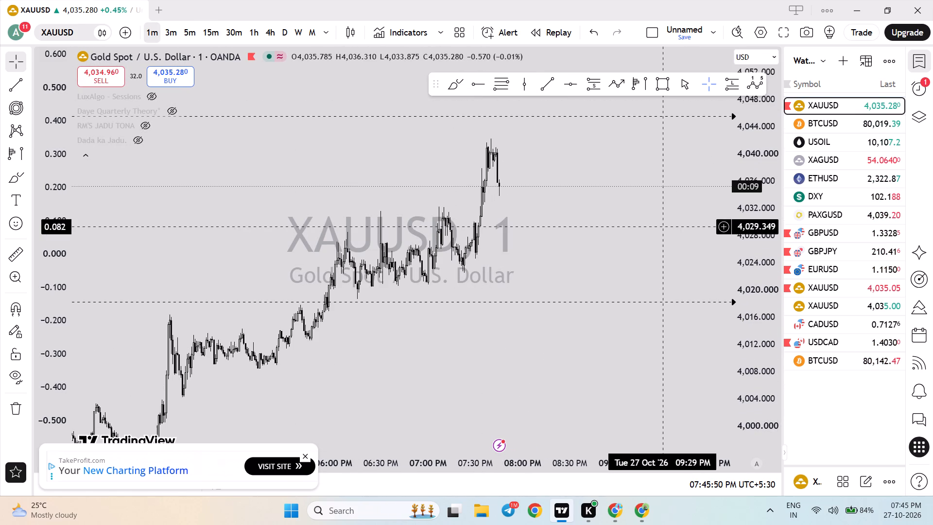
left_click_drag(764, 356, 750, 197)
scroll(651, 245, "up", 3)
left_click_drag(546, 297, 629, 274)
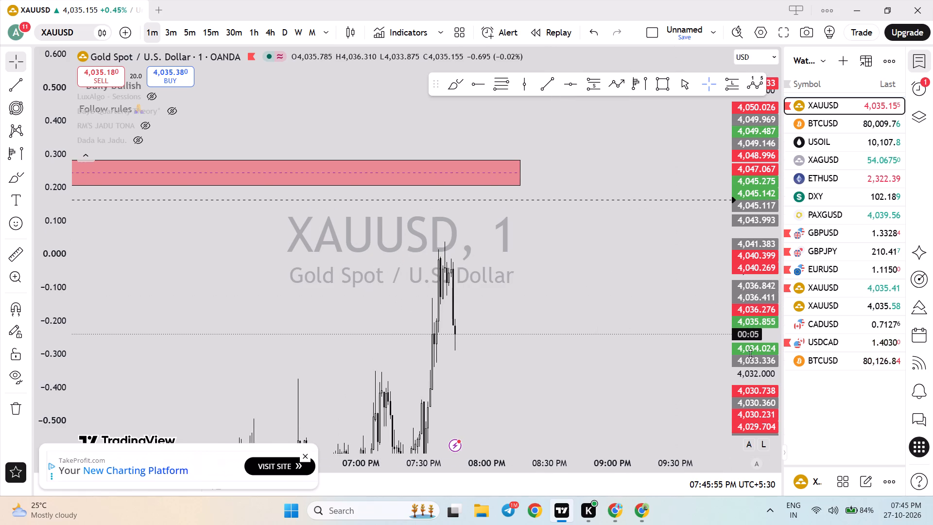
left_click_drag(750, 355, 742, 288)
scroll(642, 310, "up", 3)
left_click_drag(611, 316, 698, 295)
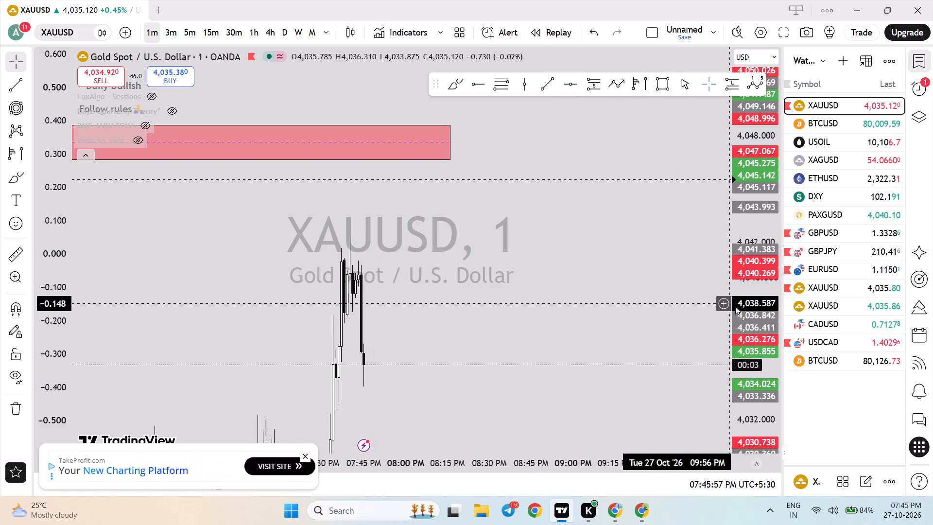
left_click_drag(753, 271, 762, 354)
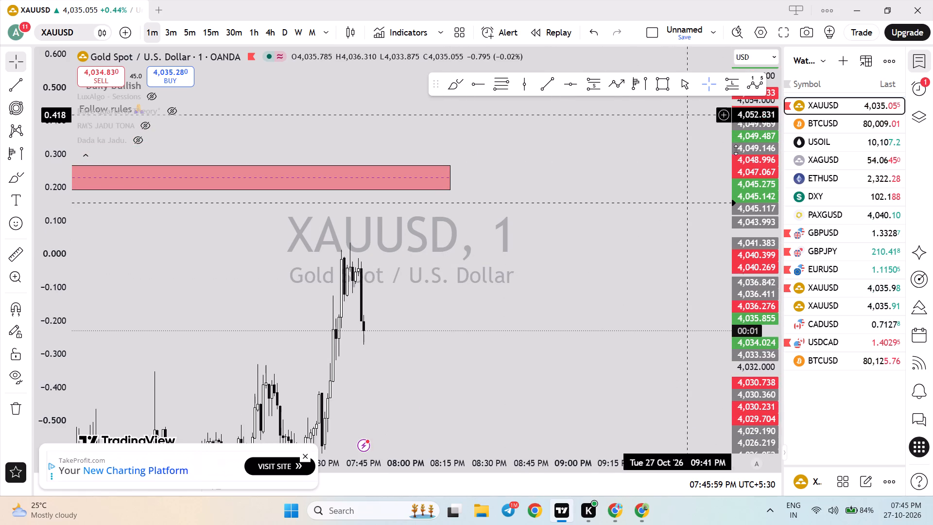
left_click_drag(754, 136, 739, 298)
Place a short position from 4,035.792 at 07:44 PM with its stop at about 4,042.80, narrowing it to end at about 08:05 PM.
left_click(589, 86)
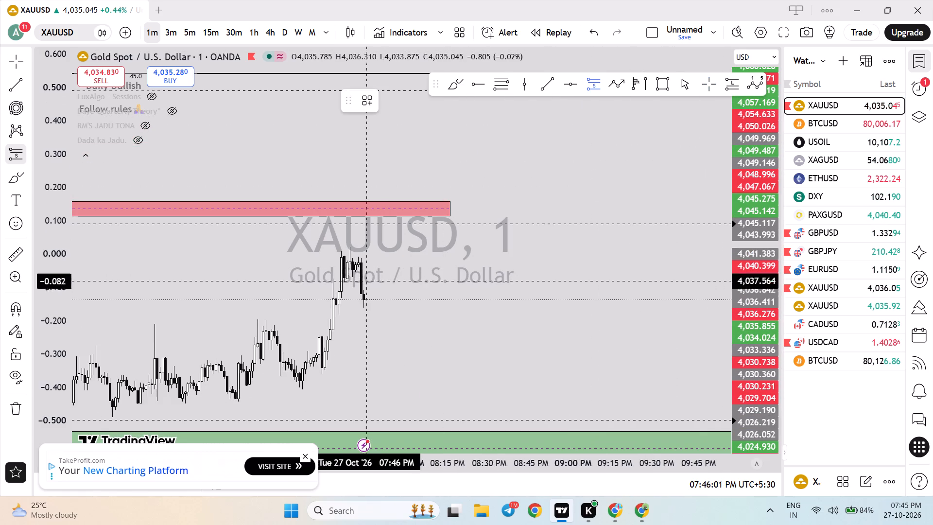
left_click(360, 294)
left_click_drag(362, 260, 380, 246)
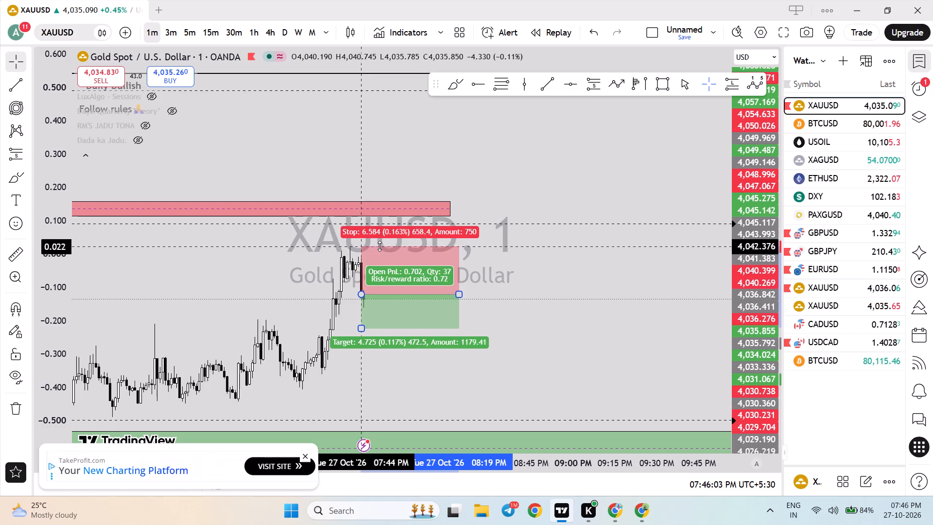
left_click_drag(380, 246, 388, 244)
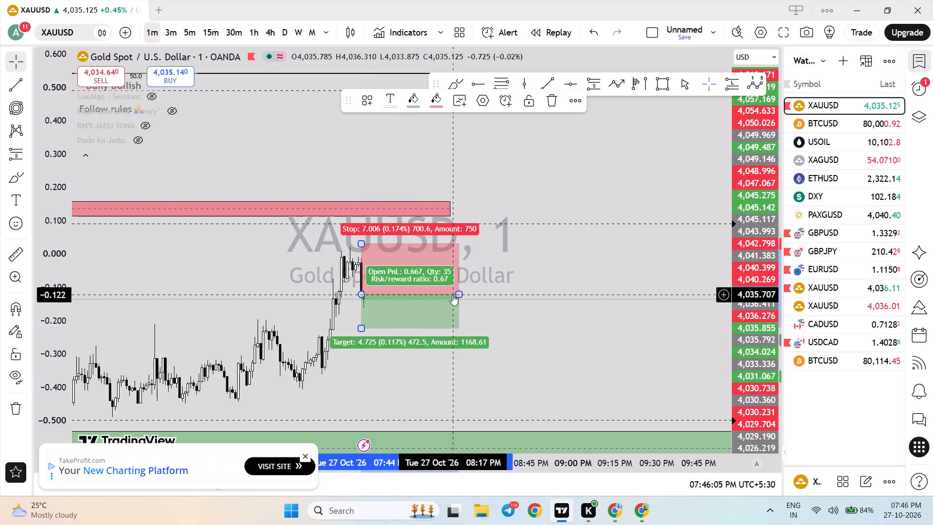
left_click_drag(458, 295, 421, 291)
left_click(454, 292)
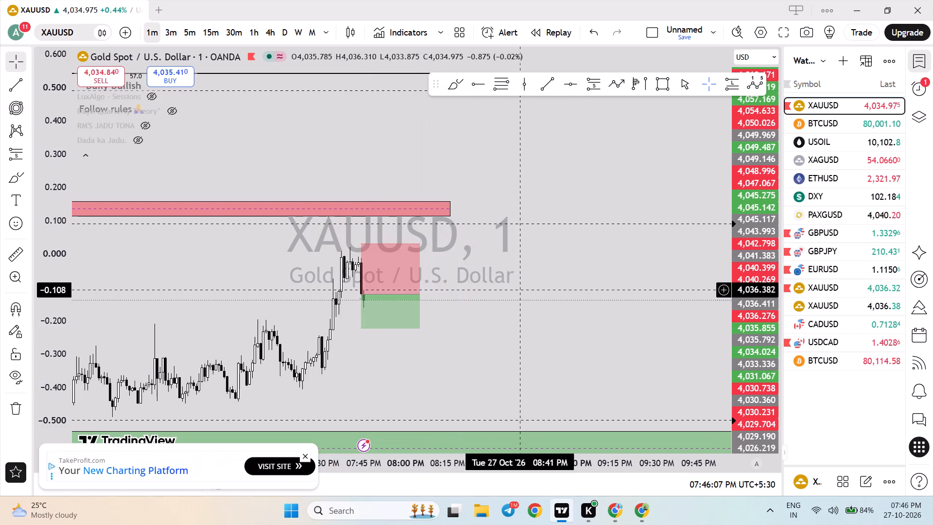
Extend the short position's target down to about 4,016.44 at the top of the green demand zone.
left_click_drag(744, 240, 747, 275)
left_click_drag(568, 328, 566, 277)
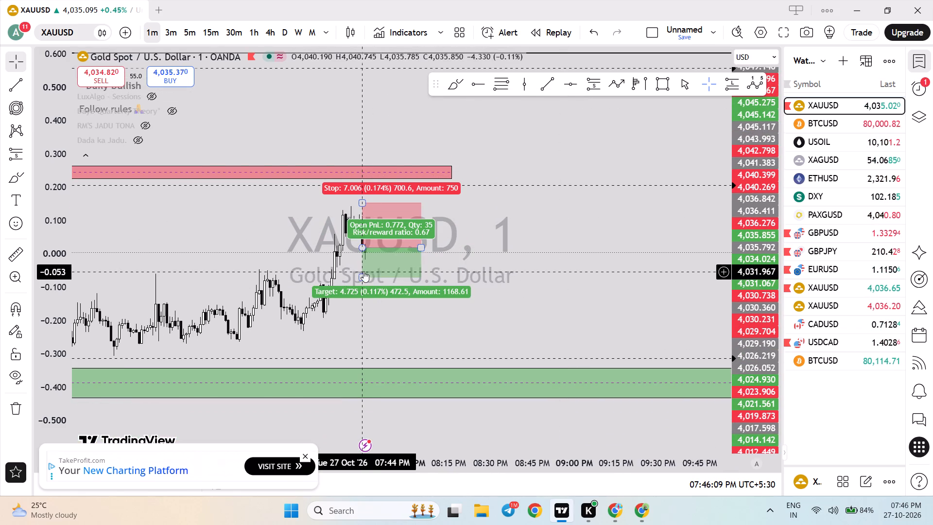
left_click_drag(363, 277, 355, 369)
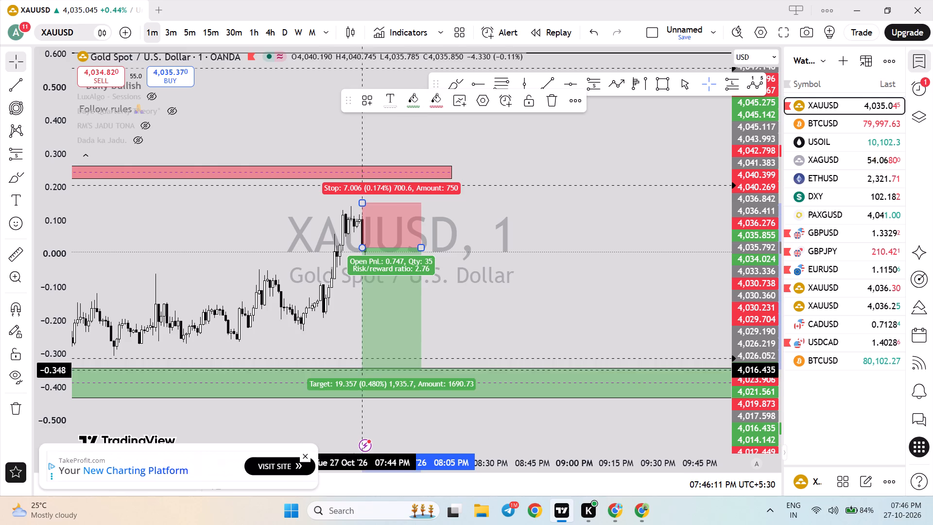
left_click(479, 333)
scroll(473, 324, "down", 3)
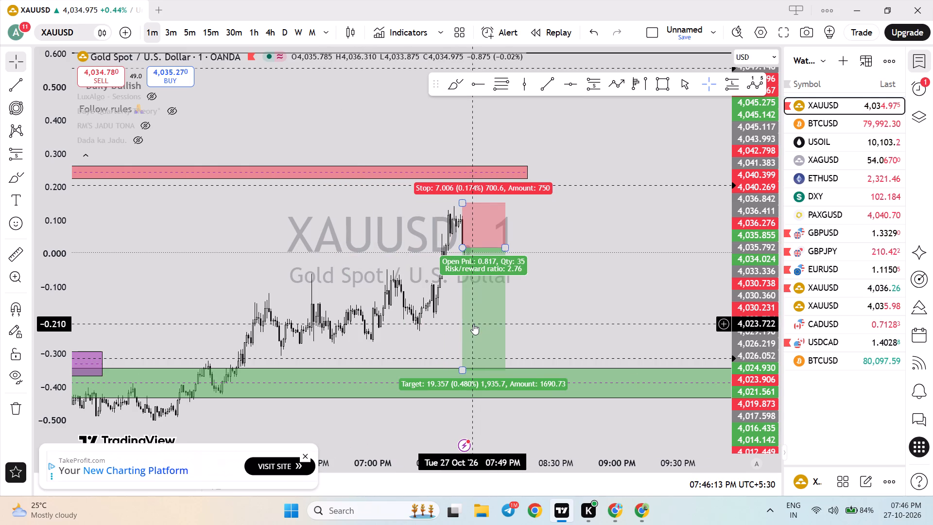
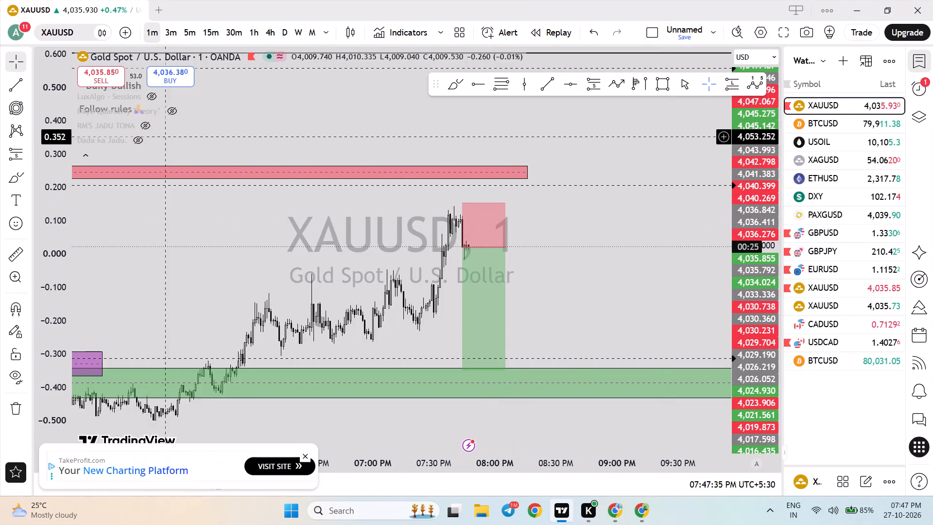
Show the hidden Dada ka Jadu indicator on the 1-minute XAUUSD chart.
left_click(139, 143)
Examine the indicator's L1 to L3 levels against the short position and the supply and demand zones on the 1-minute chart.
scroll(187, 241, "down", 1)
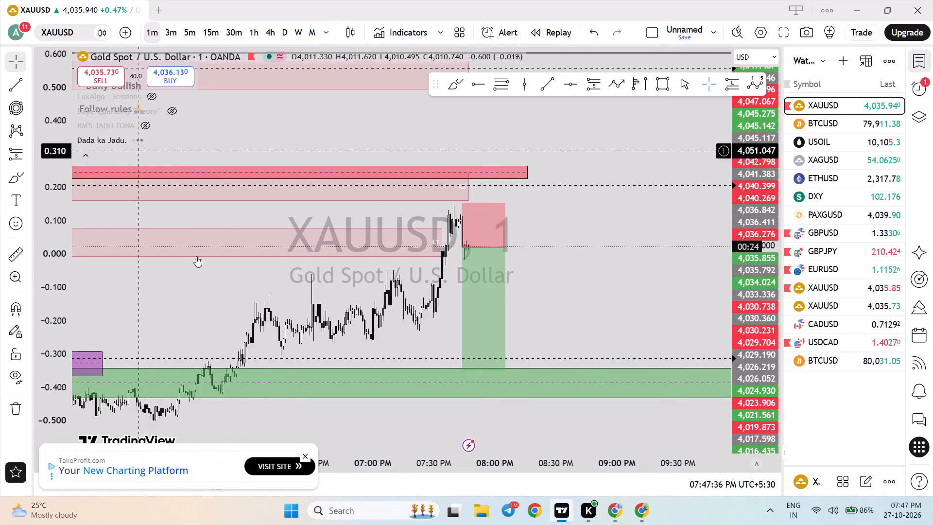
scroll(196, 256, "down", 2)
left_click_drag(748, 301, 752, 231)
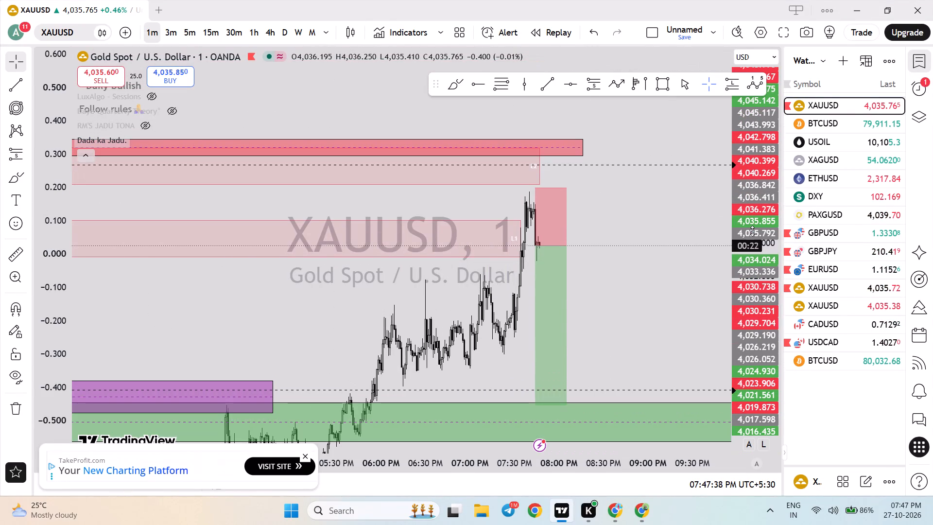
left_click_drag(752, 231, 750, 271)
scroll(648, 241, "down", 11)
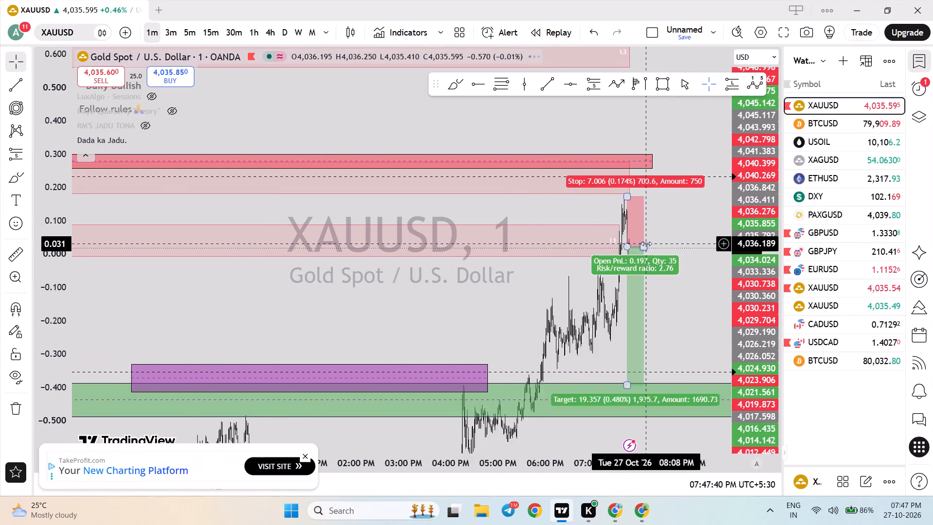
left_click_drag(759, 177, 737, 347)
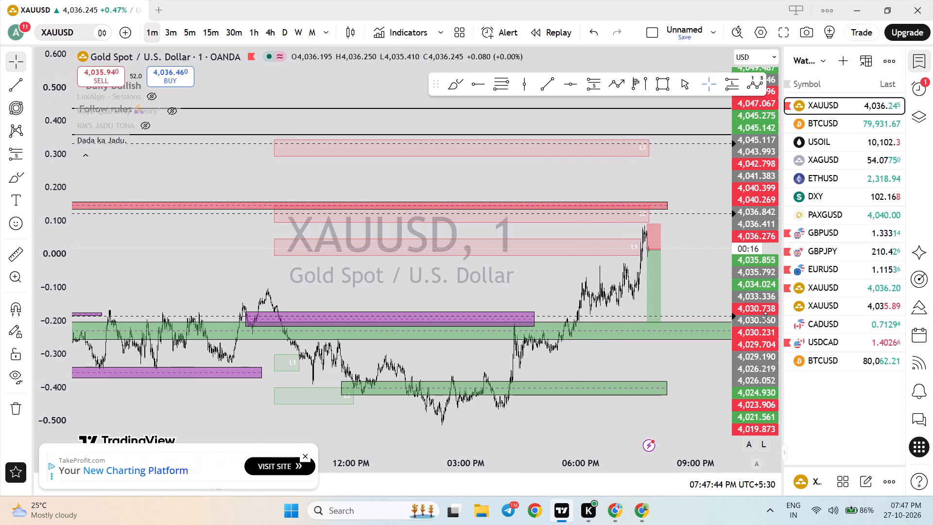
left_click_drag(761, 317, 756, 140)
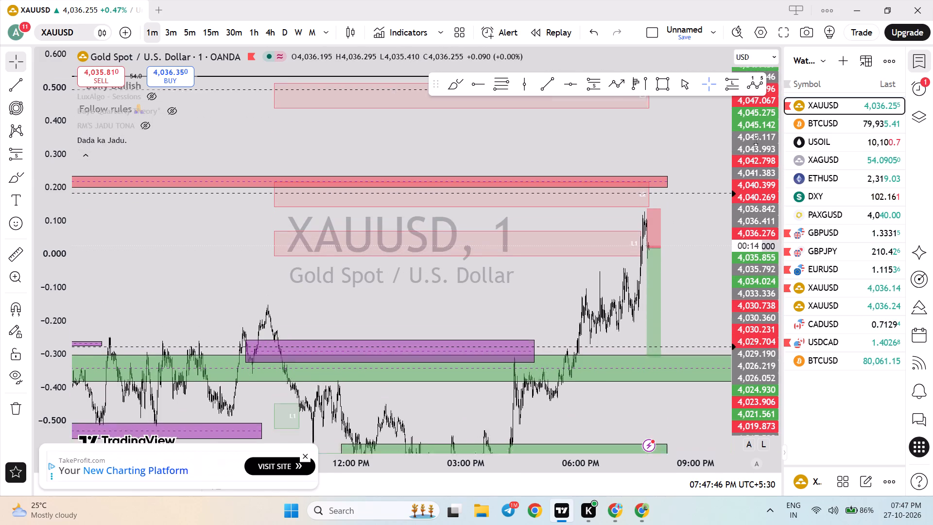
left_click_drag(756, 140, 756, 132)
scroll(638, 270, "up", 9)
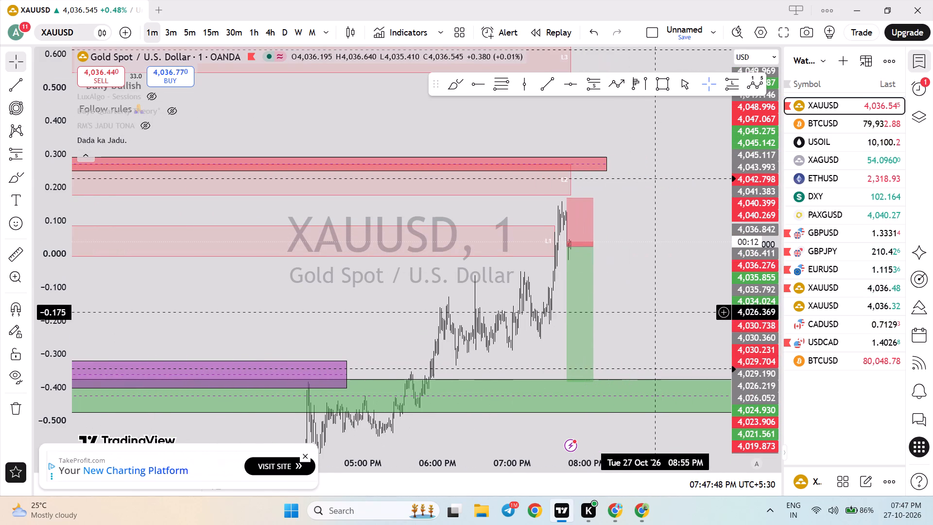
scroll(658, 302, "up", 4)
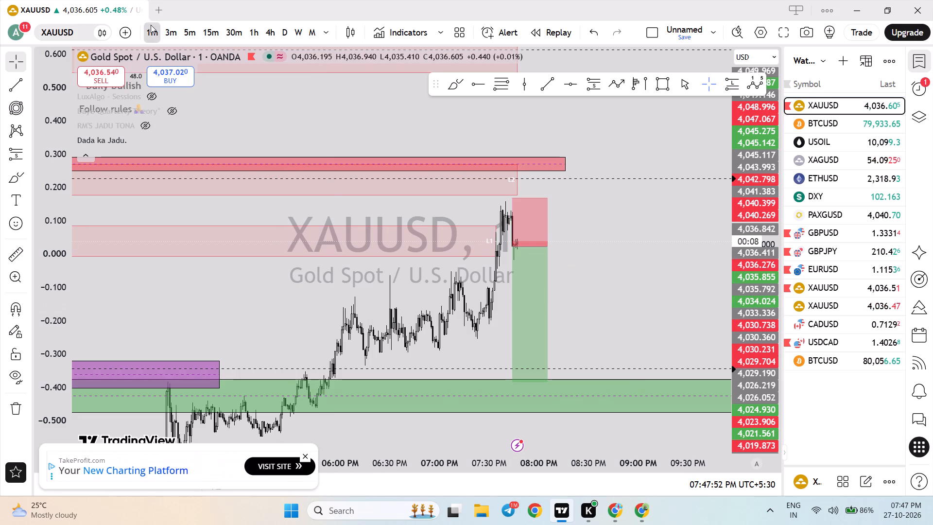
Compare the rally and short position on the 3-minute timeframe, returning to 1-minute for a closer look.
left_click(176, 28)
left_click(202, 35)
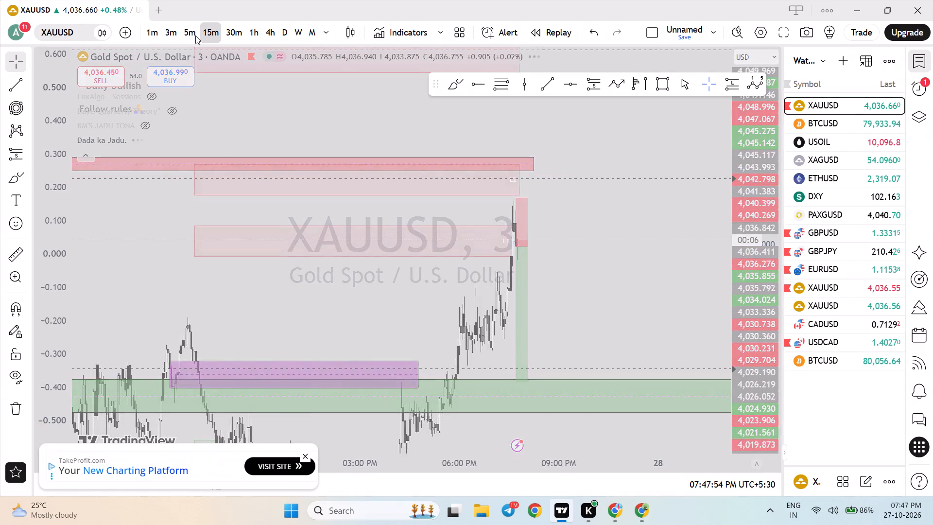
left_click(176, 36)
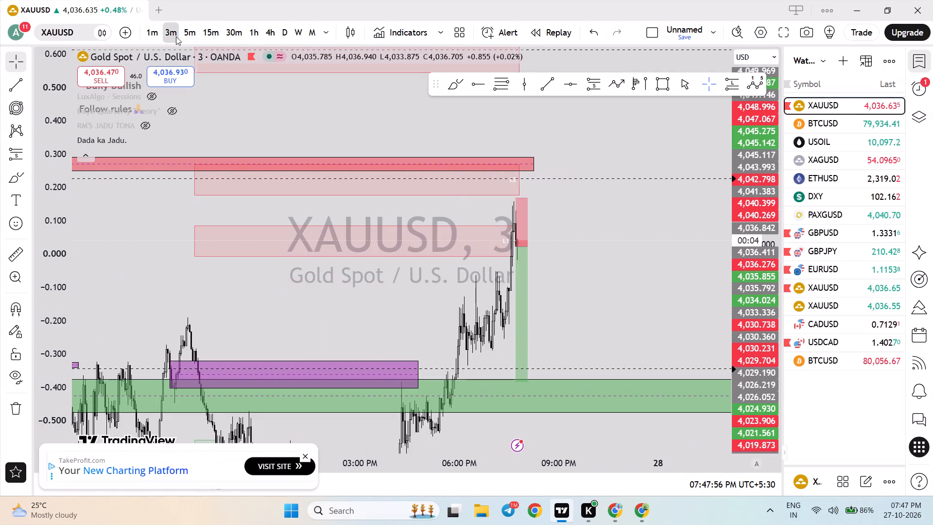
scroll(176, 36, "up", 2)
left_click(155, 38)
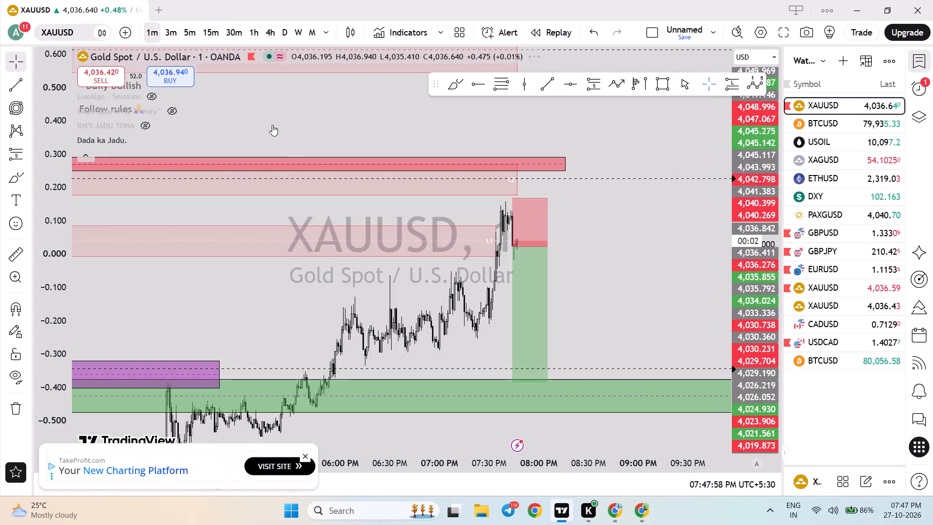
left_click_drag(746, 350, 740, 260)
scroll(681, 243, "up", 4)
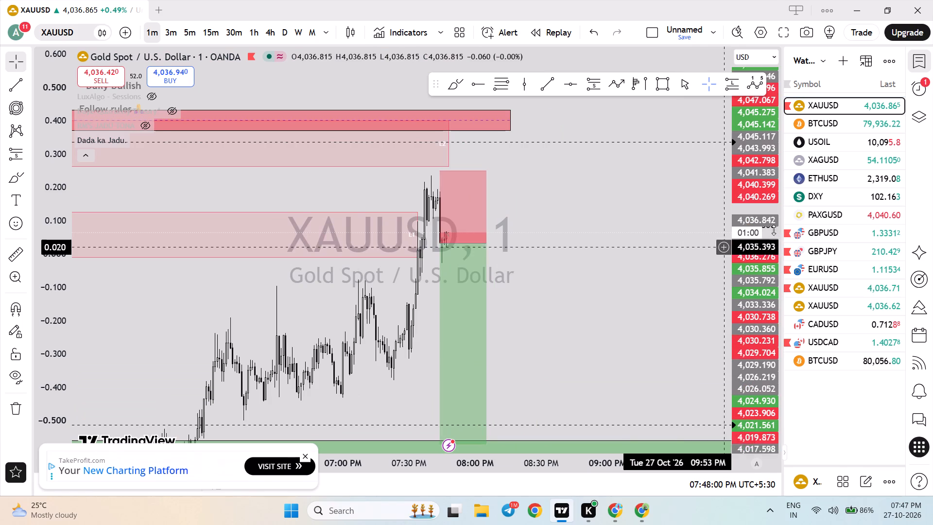
left_click_drag(767, 228, 772, 313)
left_click_drag(756, 190, 765, 289)
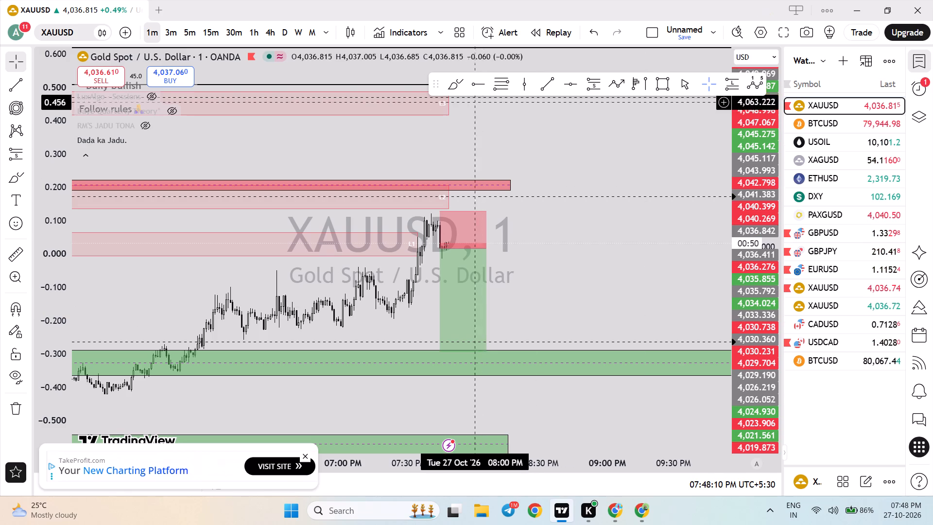
Show the RM'S JADU TONA indicator, switch to the 15-minute timeframe, and examine its zones around the red supply zone.
left_click(139, 120)
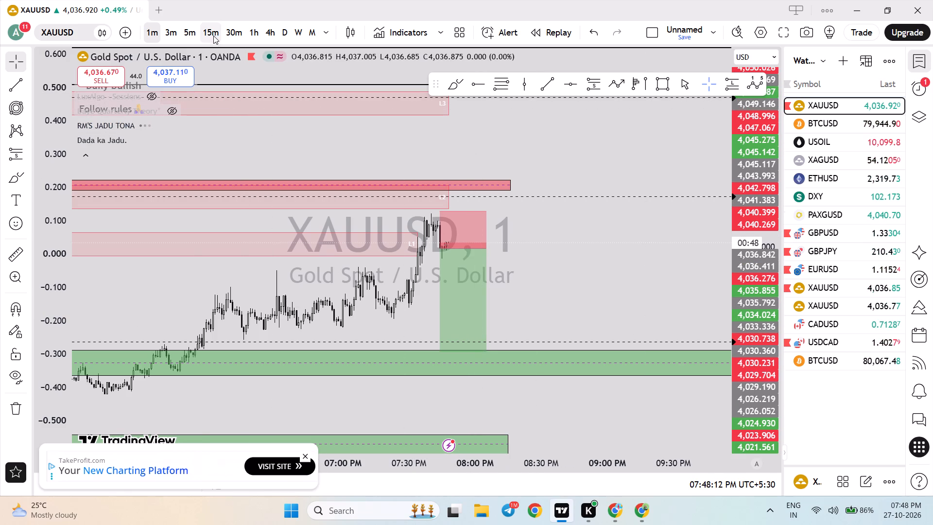
left_click(213, 35)
left_click_drag(510, 274, 525, 276)
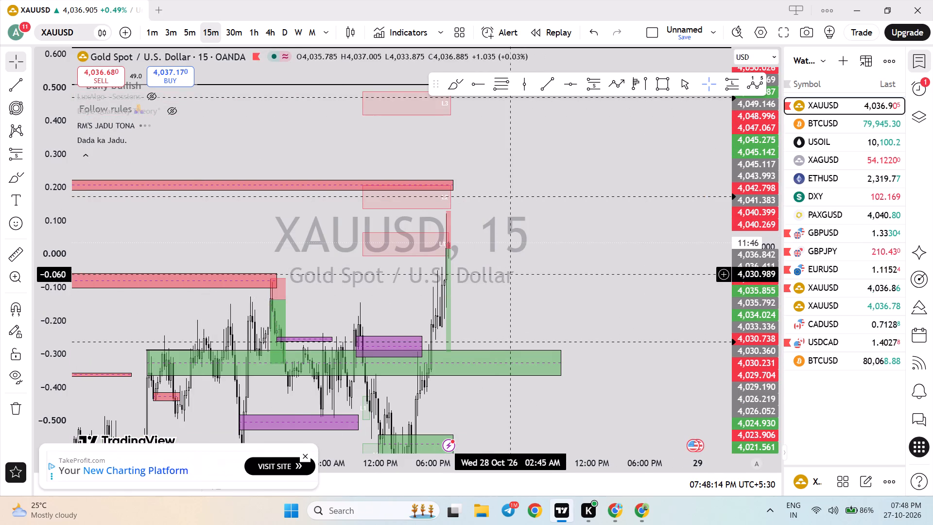
left_click_drag(525, 276, 607, 285)
left_click_drag(609, 285, 666, 291)
left_click_drag(741, 352, 737, 318)
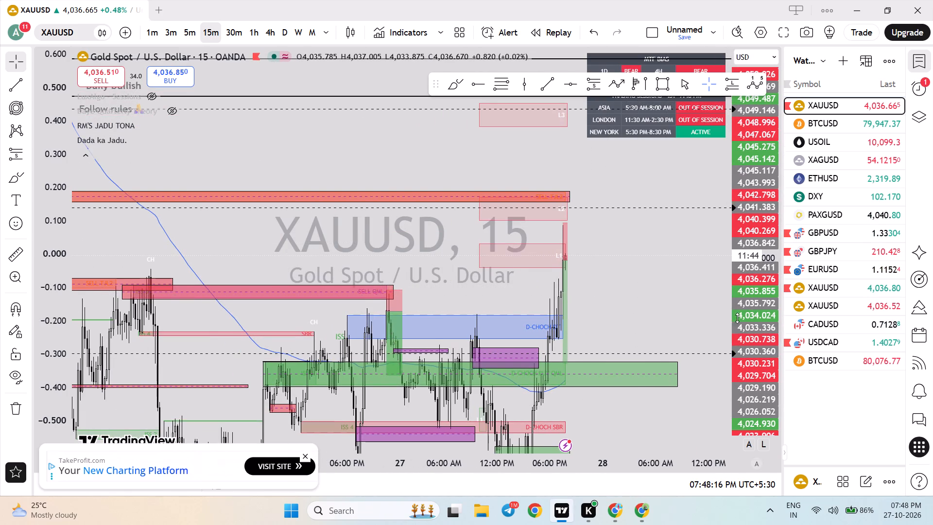
left_click_drag(737, 318, 737, 264)
left_click_drag(678, 266, 682, 371)
left_click_drag(756, 374, 778, 171)
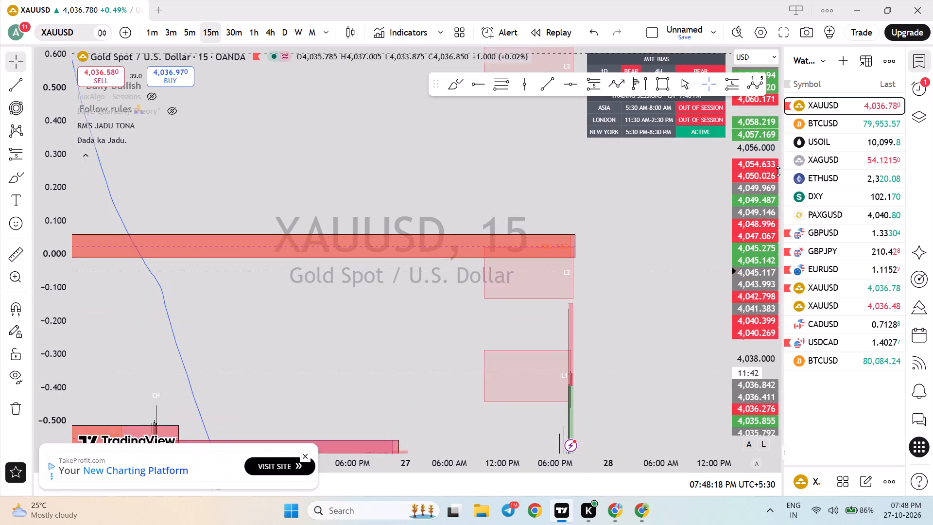
left_click_drag(778, 171, 771, 263)
Reshape the red supply zone on the 15-minute chart to span about 4,048.57 to 4,046.28, starting at about 10:30 PM.
left_click_drag(435, 319, 742, 313)
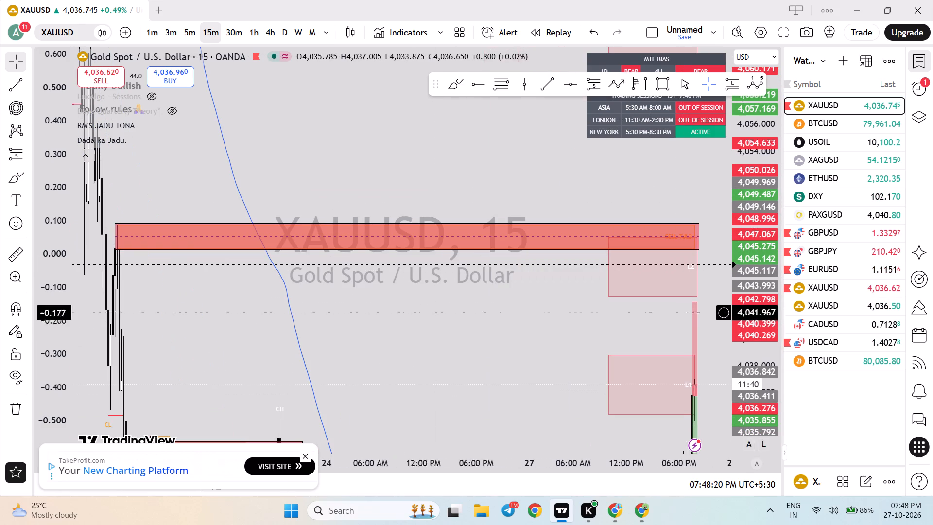
left_click_drag(420, 331, 458, 332)
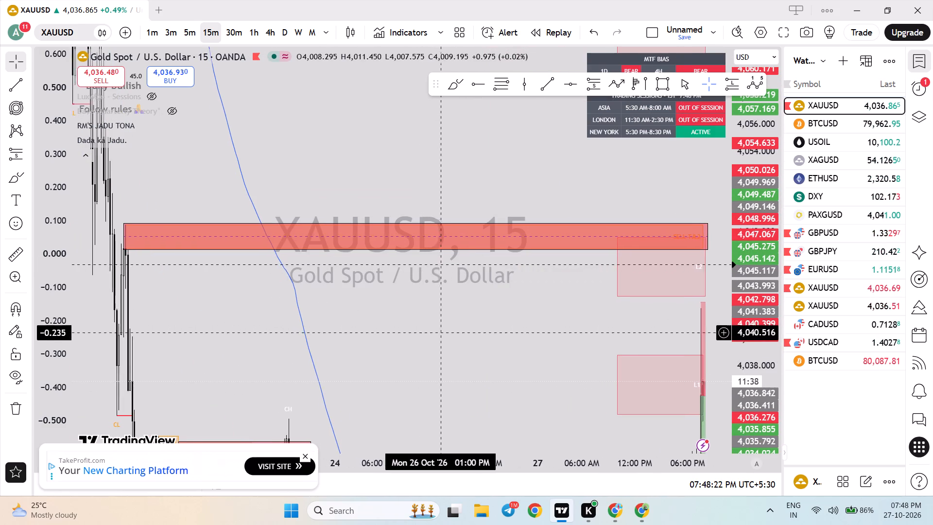
left_click_drag(458, 332, 622, 347)
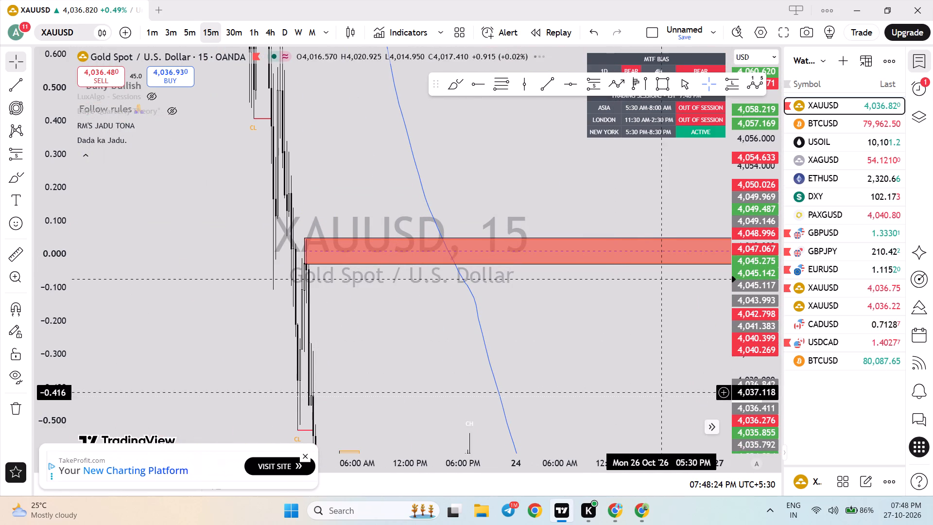
left_click_drag(732, 389, 787, 157)
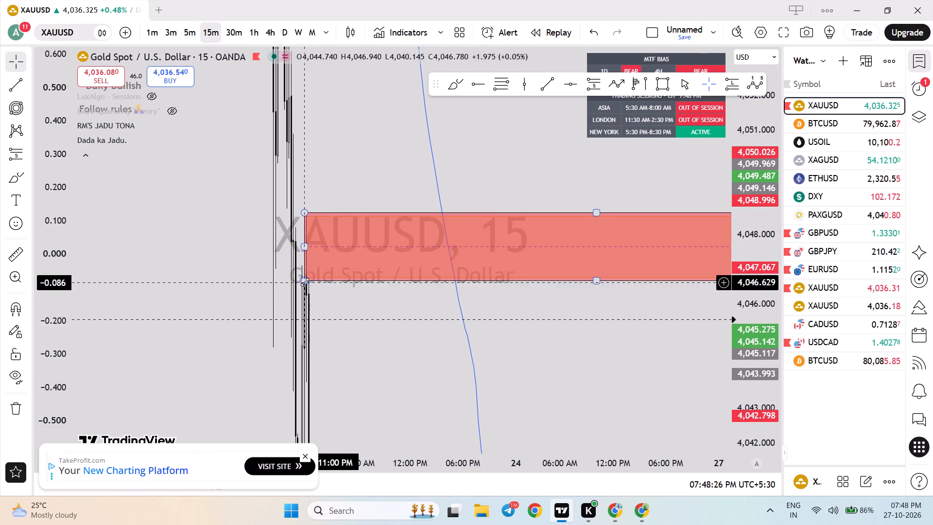
left_click_drag(306, 282, 296, 296)
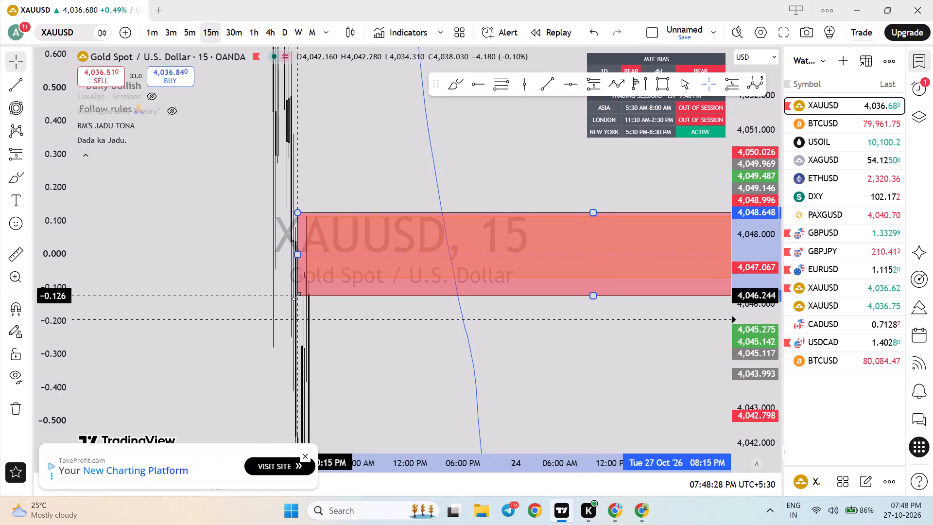
left_click_drag(296, 296, 299, 297)
left_click_drag(302, 210, 301, 215)
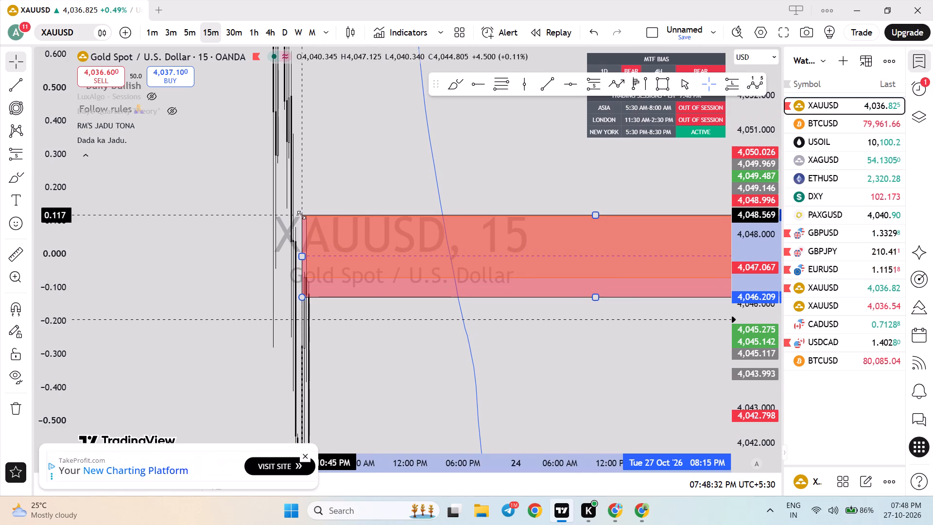
left_click_drag(301, 215, 300, 215)
left_click(337, 202)
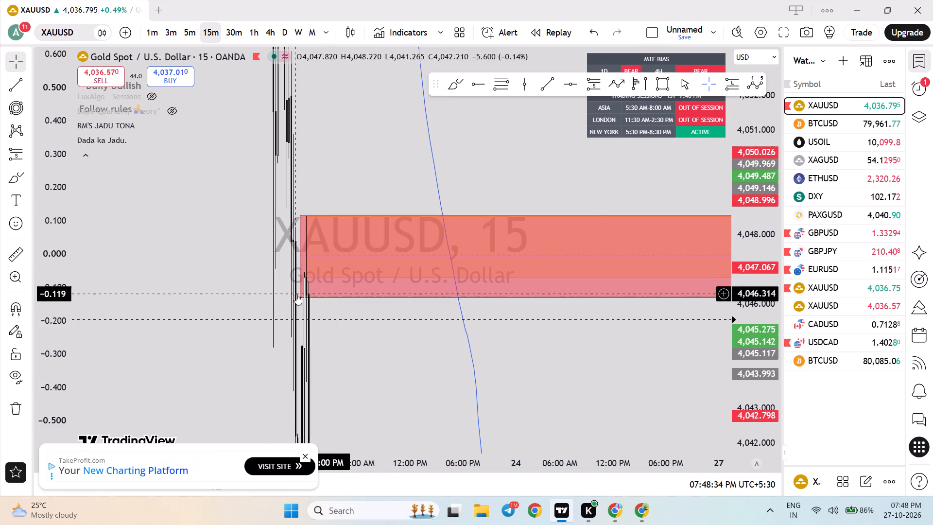
left_click(297, 294)
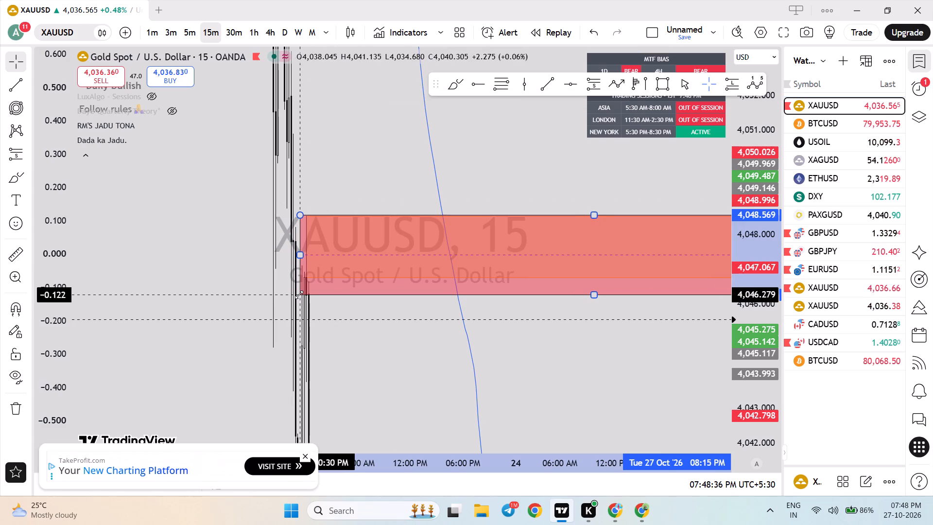
left_click(416, 341)
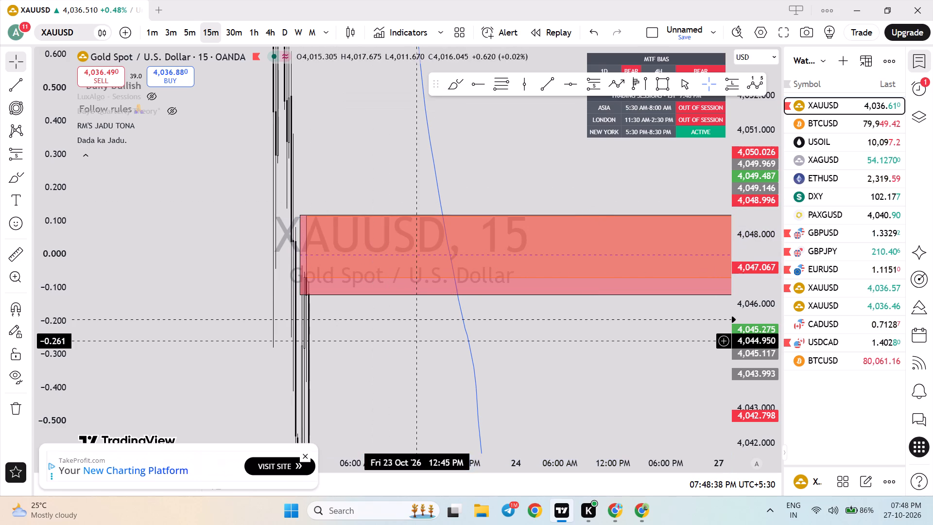
Switch to the 5-minute timeframe and examine the candles where the adjusted red supply zone originates.
left_click(185, 38)
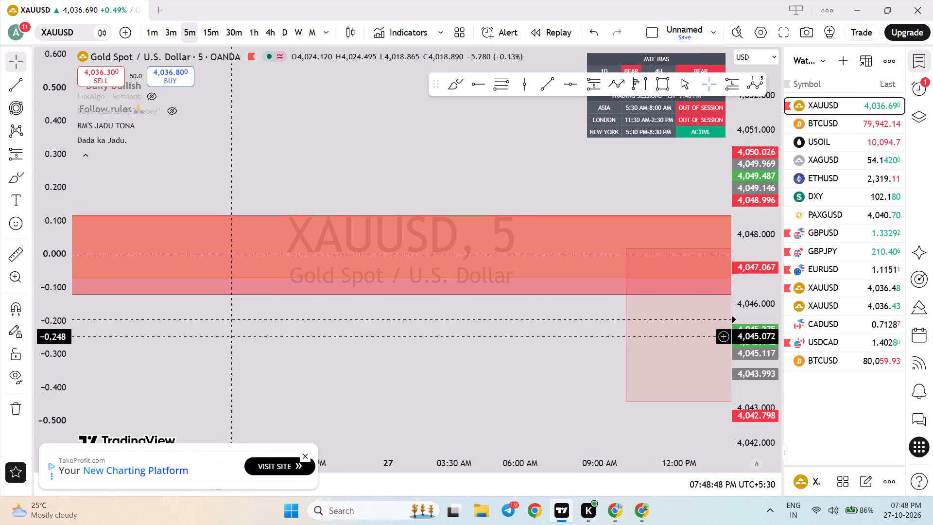
left_click_drag(232, 336, 518, 336)
left_click_drag(239, 365, 542, 360)
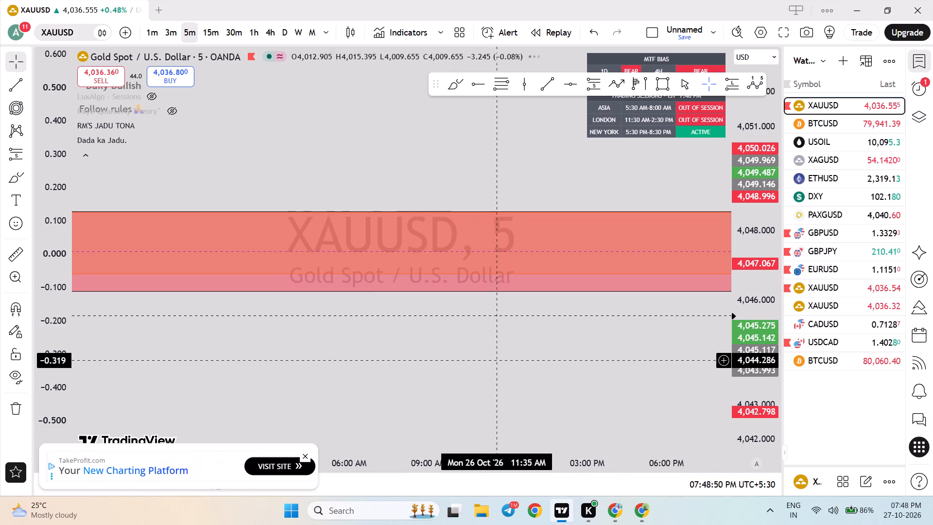
left_click_drag(331, 359, 480, 359)
left_click_drag(333, 359, 528, 346)
left_click_drag(317, 366, 498, 366)
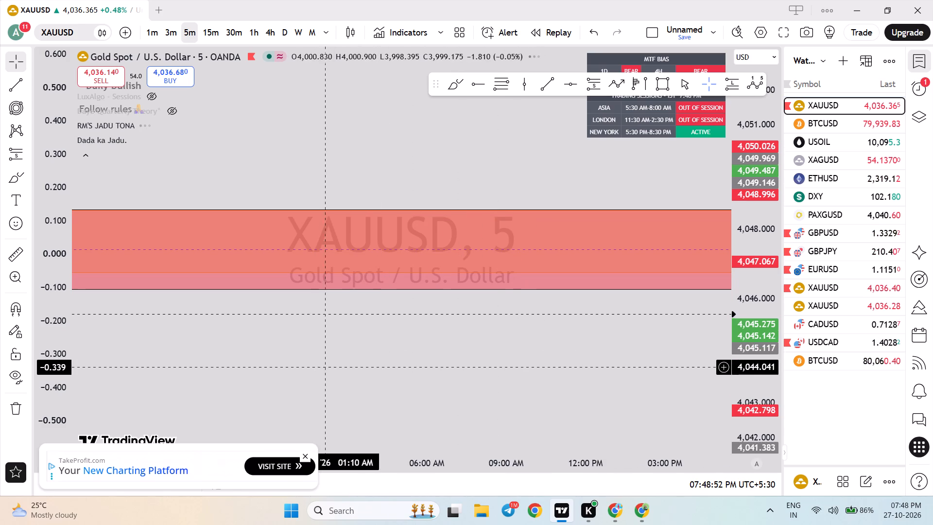
left_click_drag(498, 366, 498, 365)
left_click_drag(408, 458, 643, 457)
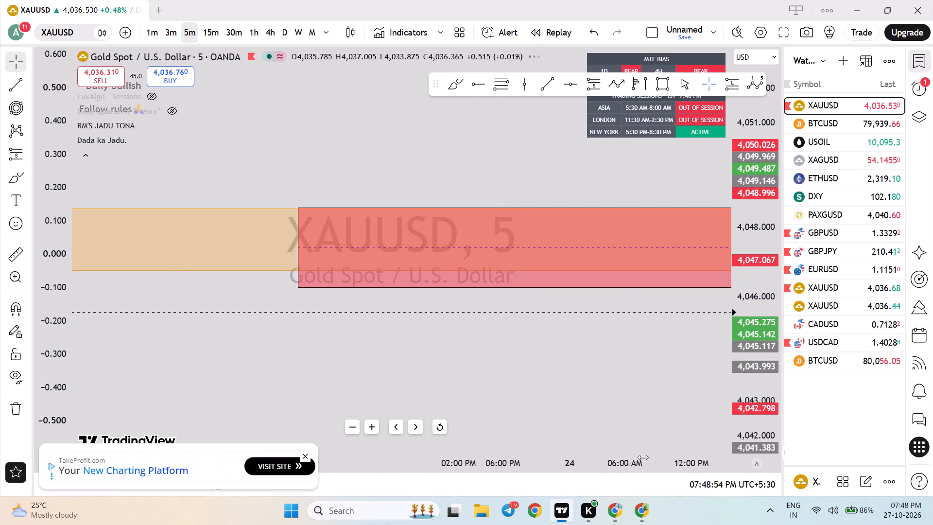
left_click_drag(643, 457, 598, 449)
left_click_drag(432, 392, 599, 406)
scroll(416, 396, "up", 8)
left_click_drag(308, 356, 444, 371)
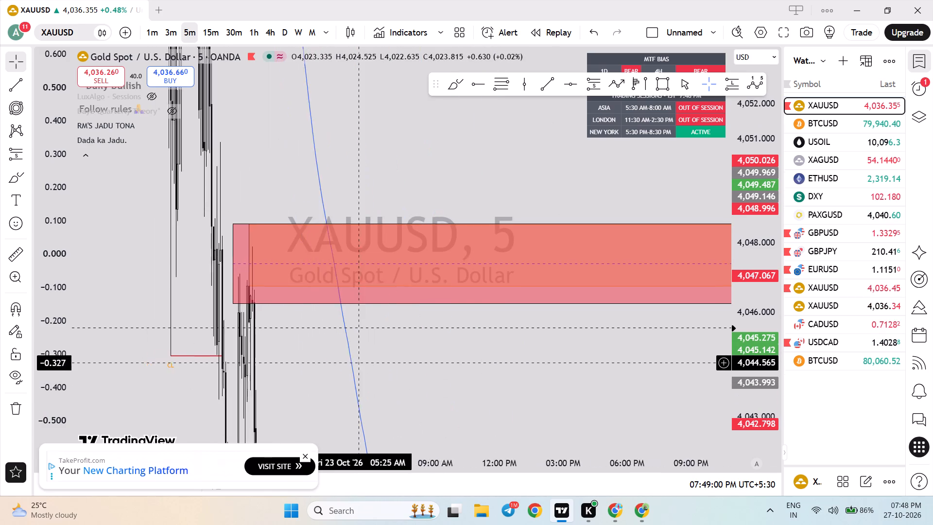
left_click_drag(444, 371, 481, 373)
scroll(340, 369, "up", 4)
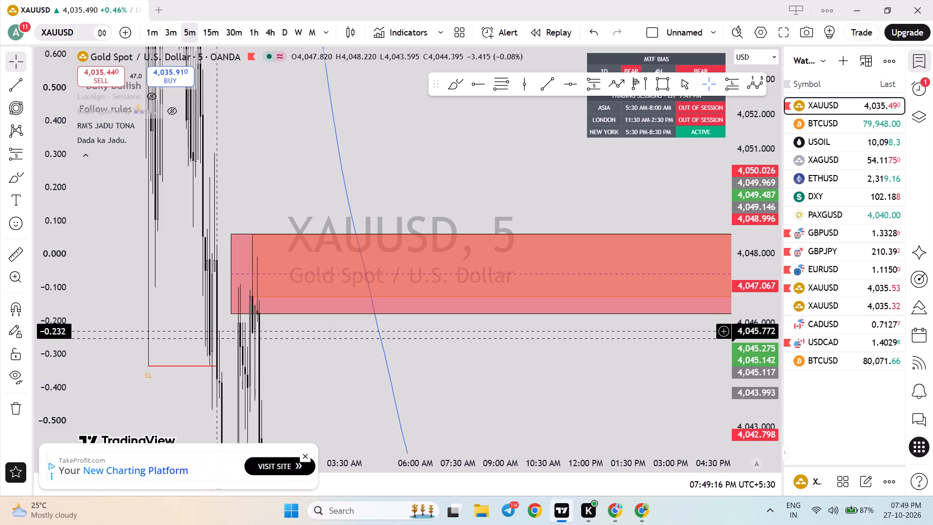
Reset the chart view and hide the RM'S JADU TONA indicator.
left_click_drag(777, 221, 753, 329)
right_click(602, 355)
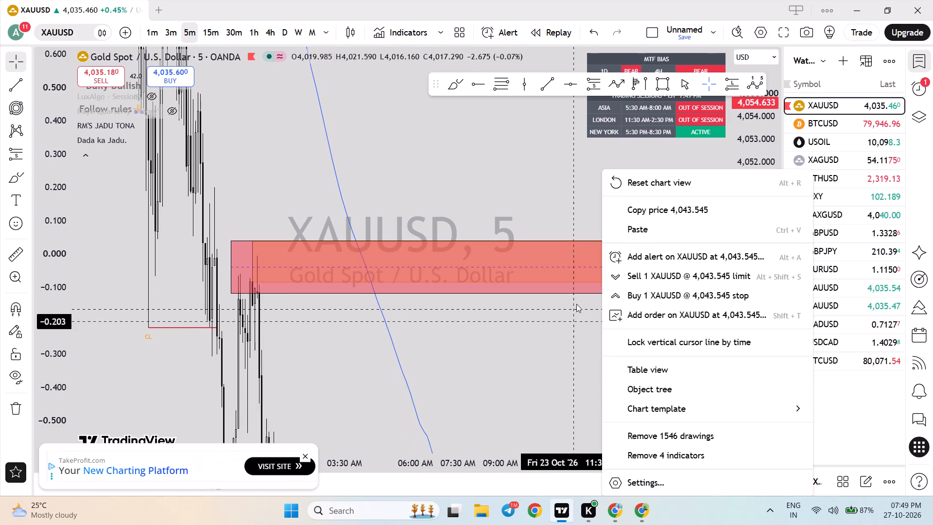
left_click(667, 173)
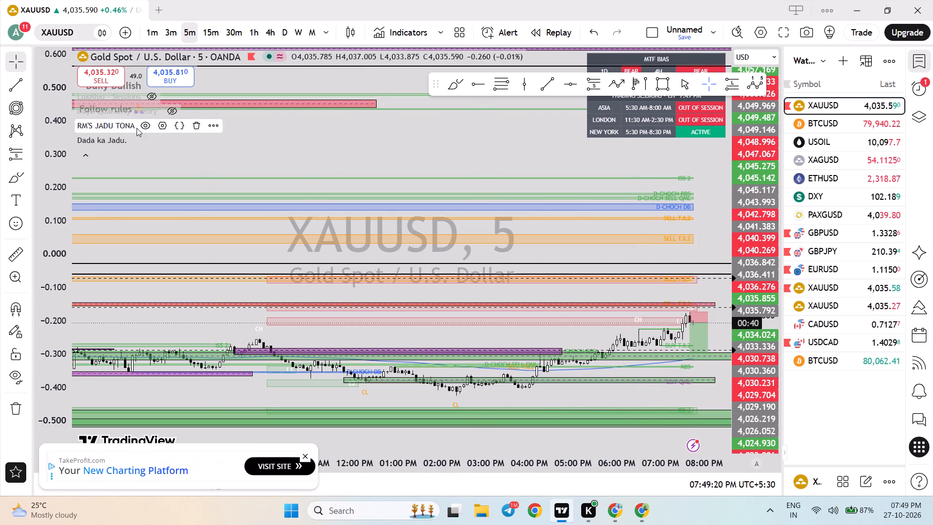
left_click(138, 127)
Examine the latest price action against the short position and both zones on the 5-minute and 1-minute timeframes.
left_click_drag(762, 383, 742, 315)
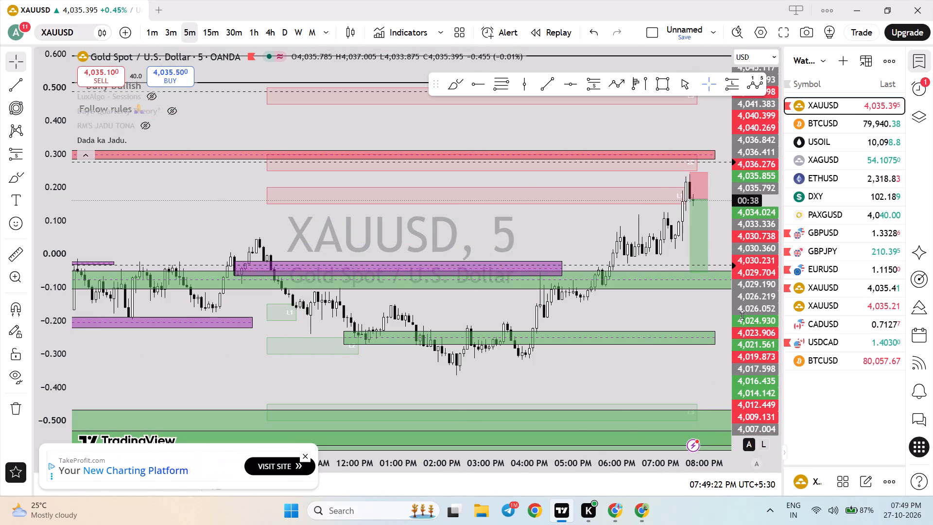
left_click_drag(742, 315, 743, 157)
left_click_drag(624, 180, 504, 275)
scroll(504, 275, "up", 4)
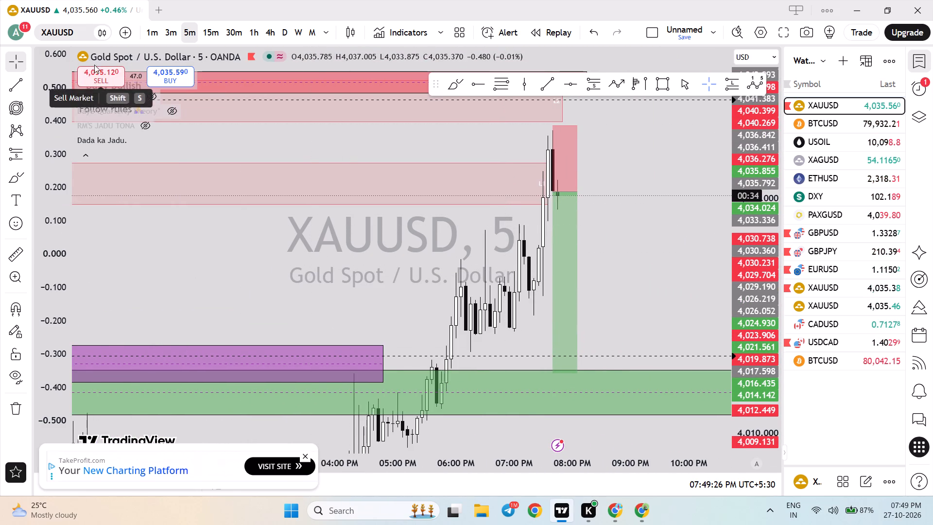
left_click(159, 35)
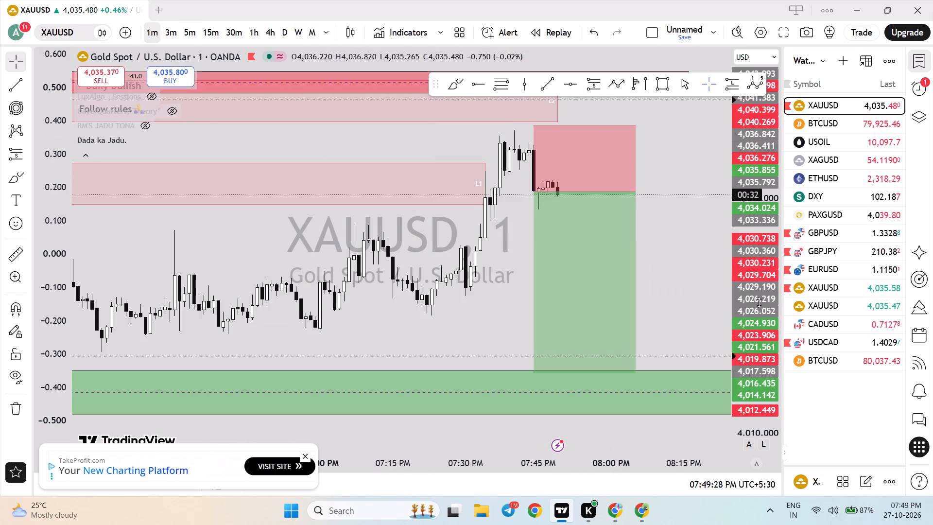
left_click_drag(759, 302, 737, 215)
left_click_drag(682, 243, 656, 383)
left_click_drag(732, 370, 731, 218)
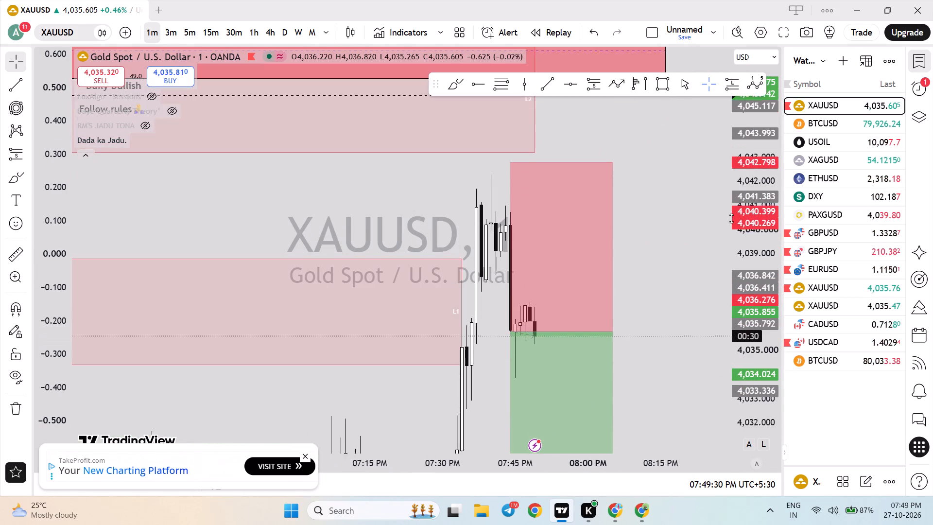
scroll(634, 232, "down", 2)
left_click_drag(743, 252, 724, 369)
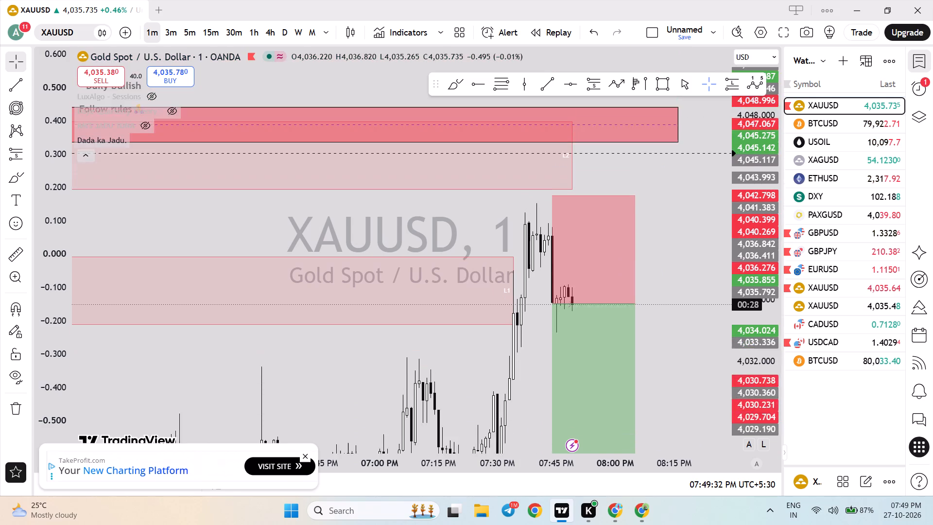
left_click_drag(671, 380, 660, 284)
left_click_drag(754, 202, 732, 351)
left_click_drag(676, 347, 661, 315)
scroll(661, 315, "down", 3)
scroll(661, 315, "up", 2)
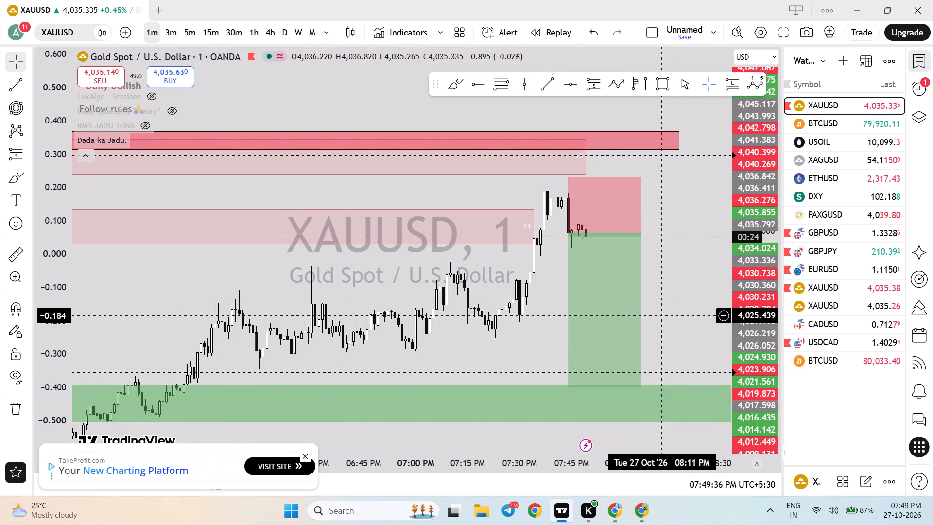